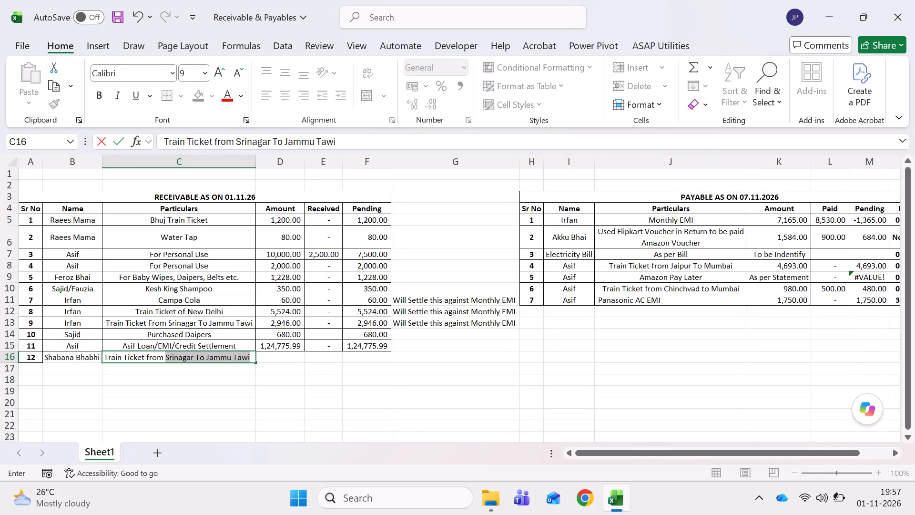
Complete receivable entry 12 with the particulars "Train Ticket from Nizamudding to Ajmer" and an amount of 1580.
text(Nizam)
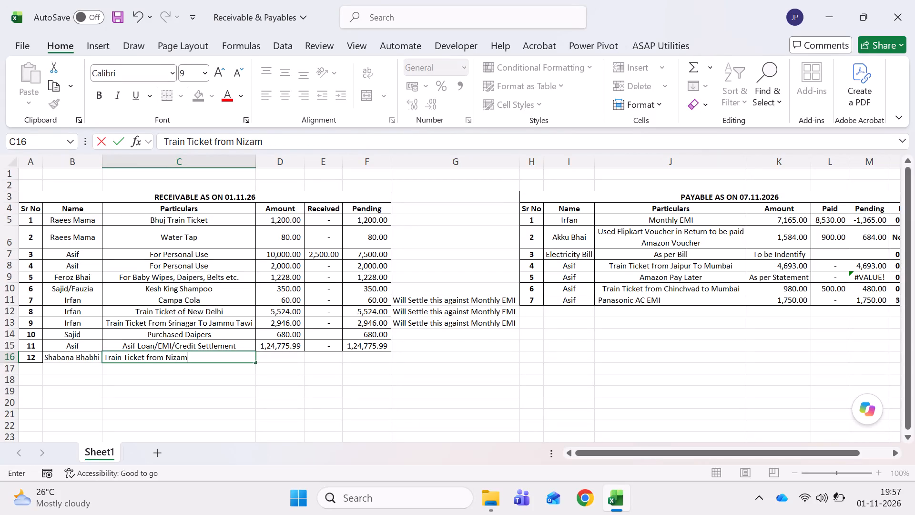
text(udding to Ajmer)
key(Tab)
text(15)
key(8)
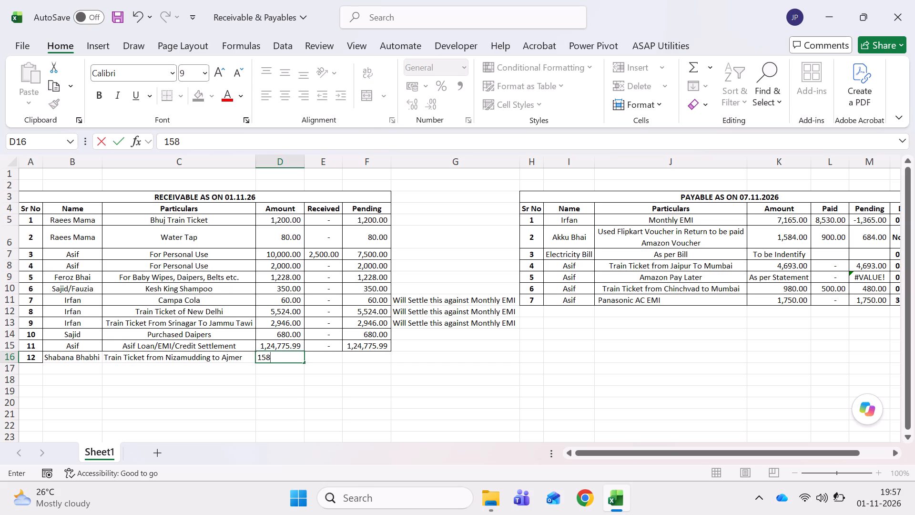
key(0)
key(Tab)
Fill entry 12's Received, Pending and Amount cells down from the row above, and re-enter its amount as 1580.
key(ctrl+d)
key(Right)
key(ctrl+d)
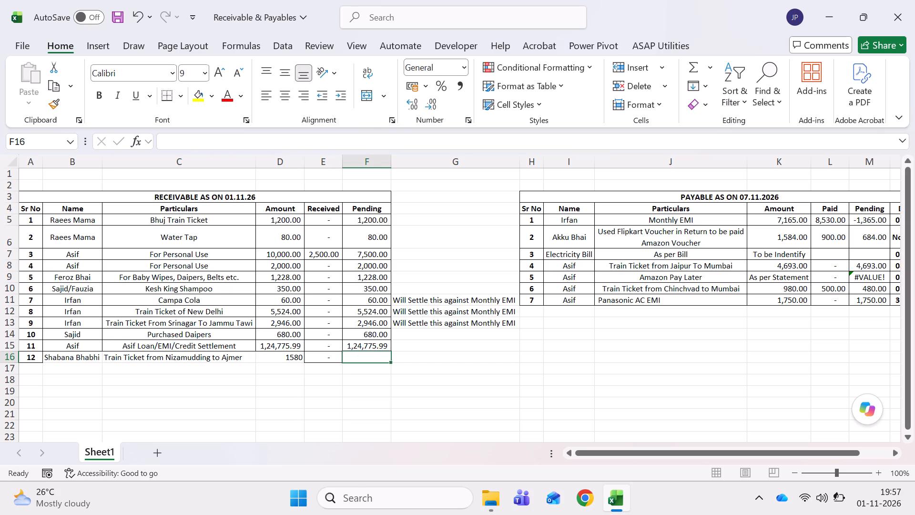
key(Left)
key(Left)
key(ctrl+d)
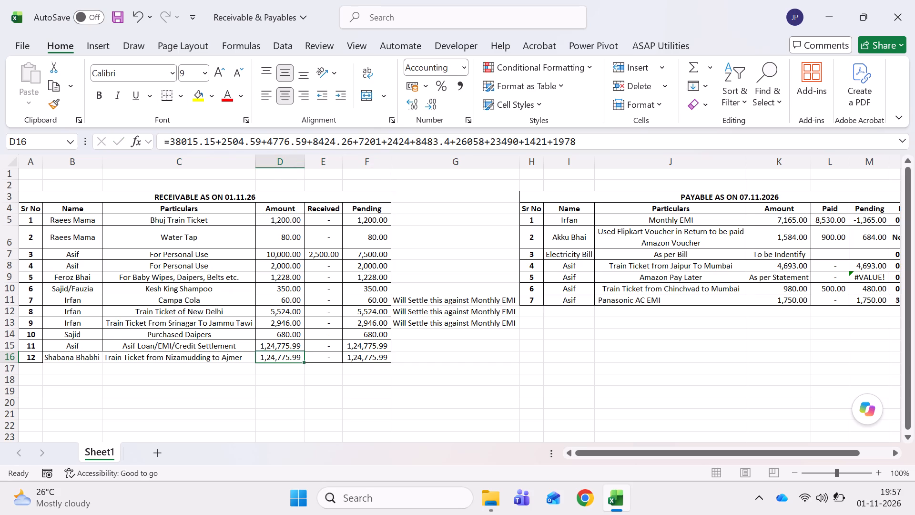
text(1580)
key(Return)
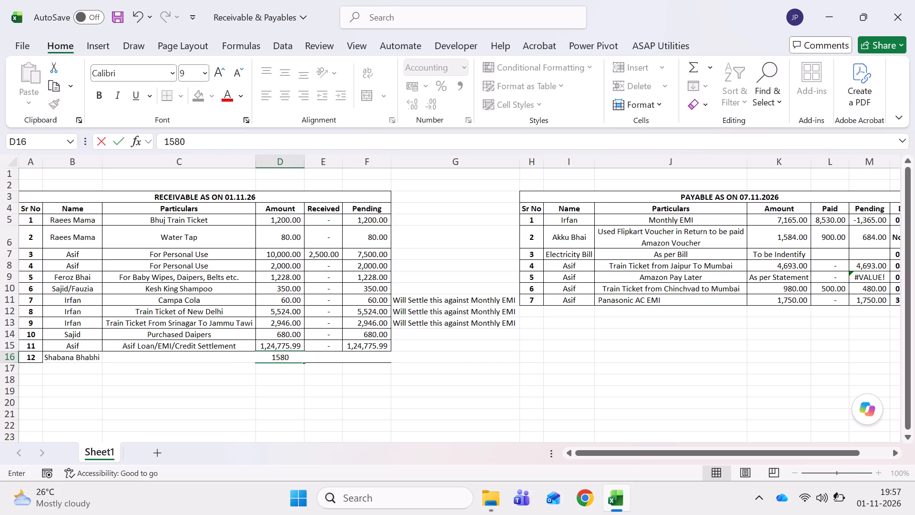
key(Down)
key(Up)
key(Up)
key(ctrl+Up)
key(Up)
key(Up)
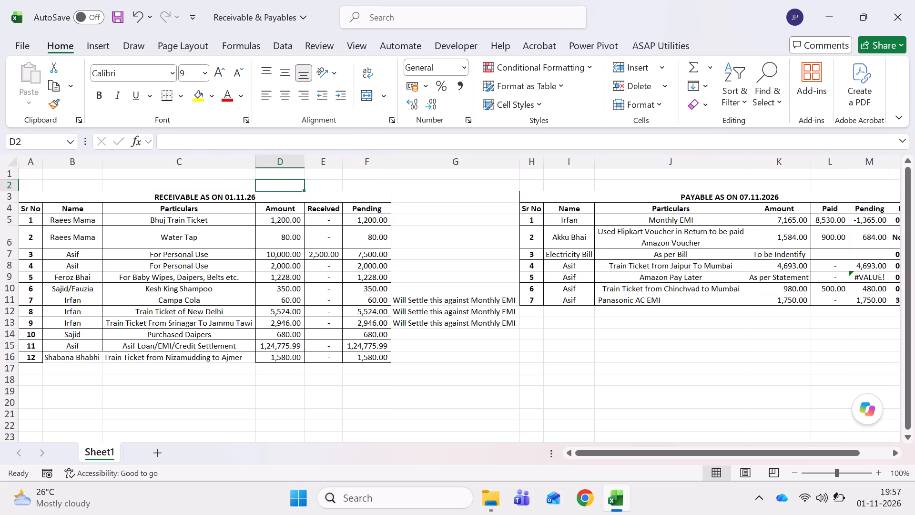
Apply all borders to the serial number, name and particulars cells of entry 12 (A16:C16).
key(Down)
key(Down)
key(Down)
key(Down)
key(Down)
key(Down)
key(Down)
key(Down)
key(Down)
key(Down)
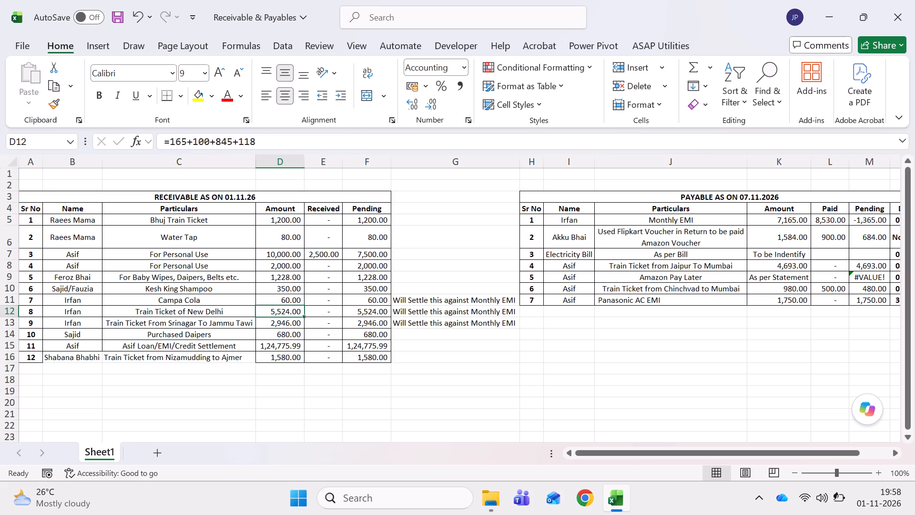
key(Down)
key(Down)
key(Down)
key(Down)
key(Left)
key(ctrl+shift+Left)
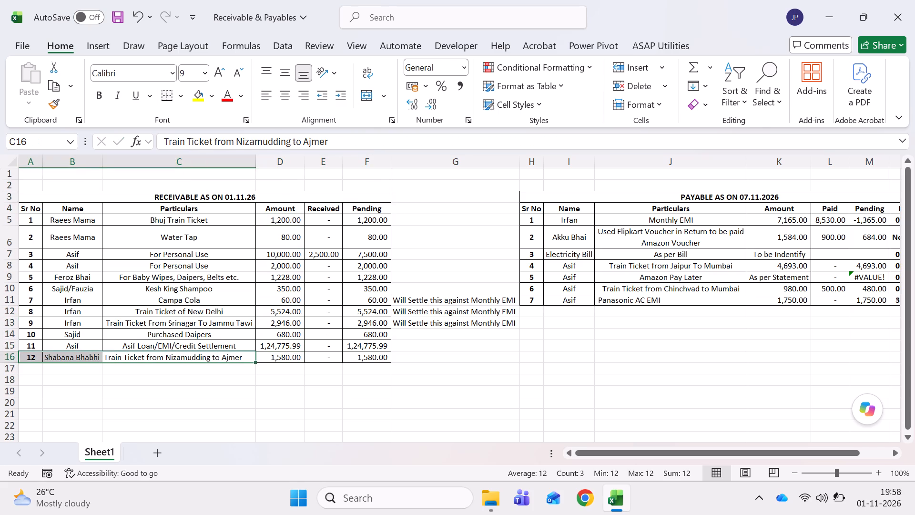
key(alt+h)
text(ba)
Turn on filters for the header row of the receivable and payable tables (row 4).
key(Right)
key(Right)
key(Left)
key(ctrl+Left)
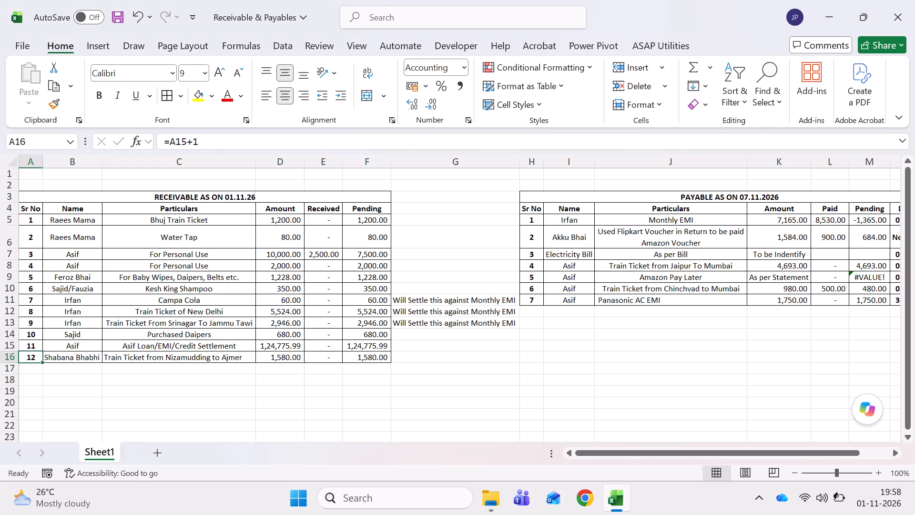
key(ctrl+Left)
key(Right)
key(Right)
key(Right)
key(Up)
key(Up)
key(Up)
key(Up)
key(Up)
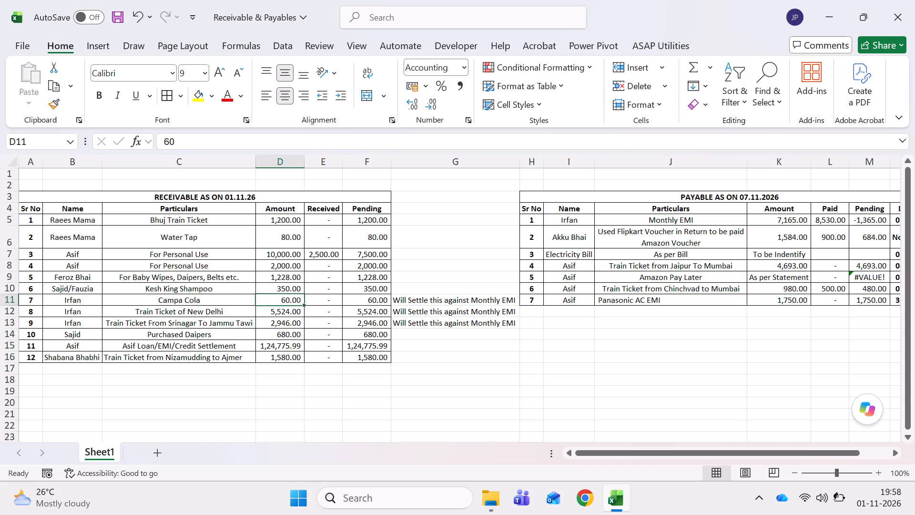
key(Up)
key(Up)
key(ctrl+Up)
key(shift+space)
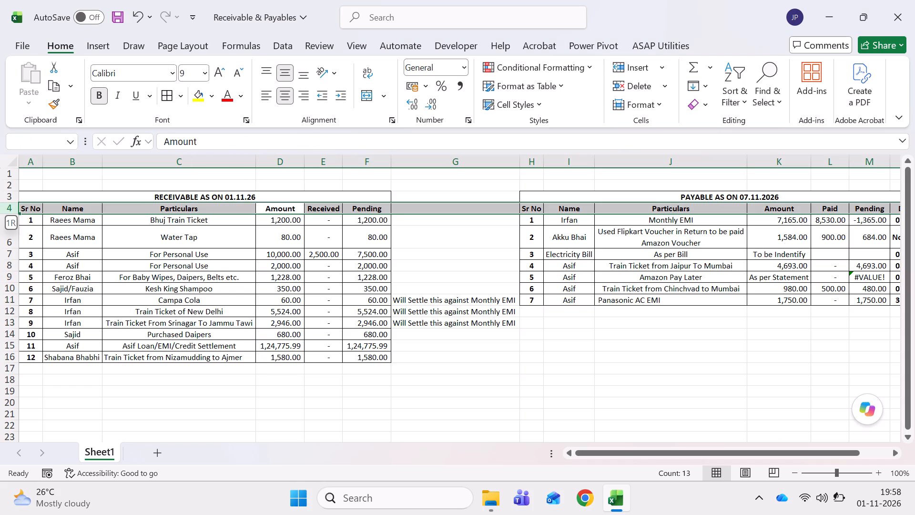
key(ctrl+shift+l)
Enter the formula =SUBTOTAL(9,D5:D16) in D2, above the receivable table's Amount column.
key(Right)
key(Right)
key(Right)
key(Left)
key(Left)
key(Left)
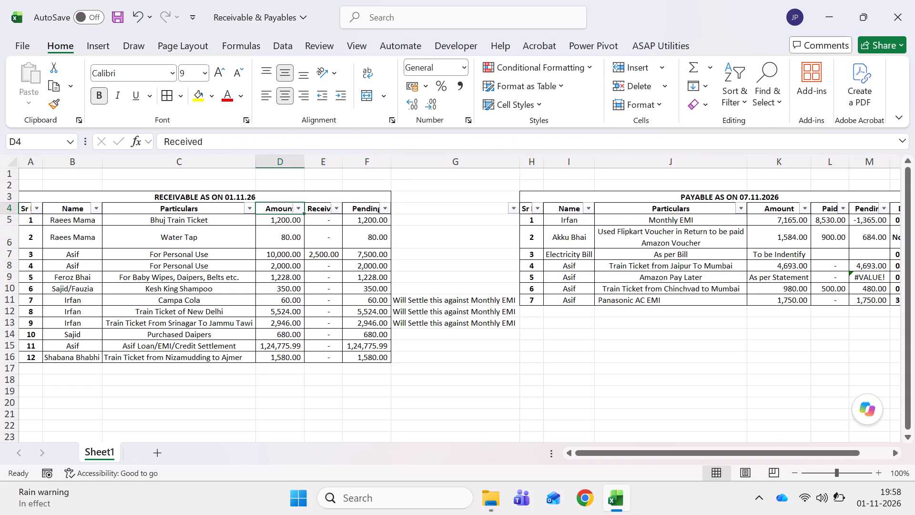
key(Up)
key(Up)
text(=subto)
key(Tab)
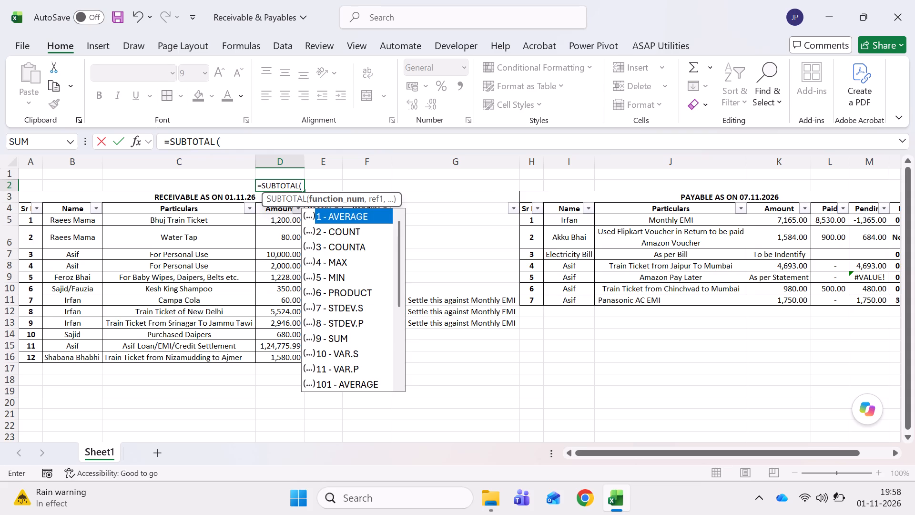
text(9,)
key(Down)
key(Down)
key(Down)
key(ctrl+shift+Down)
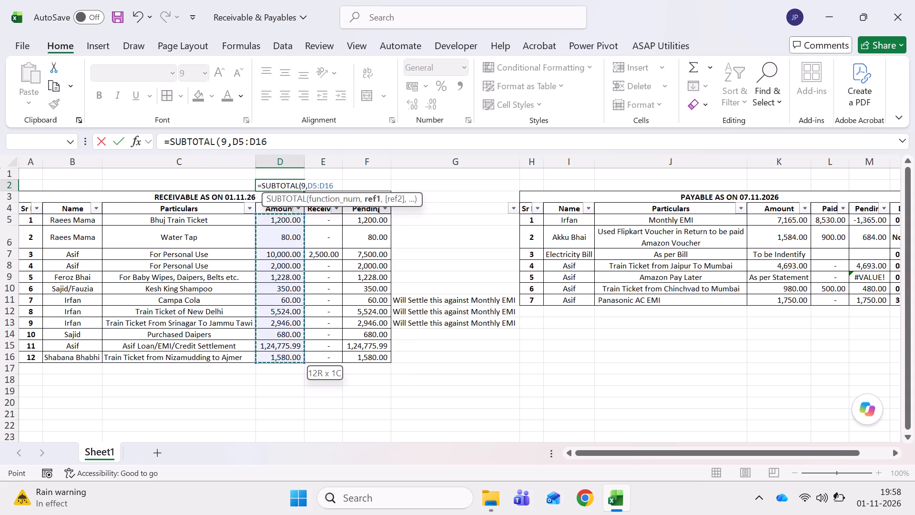
key(shift+parenright)
key(Return)
Copy the subtotal formula to the cells above the receivable Pending and Received columns (F2 and E2).
key(Up)
key(ctrl+c)
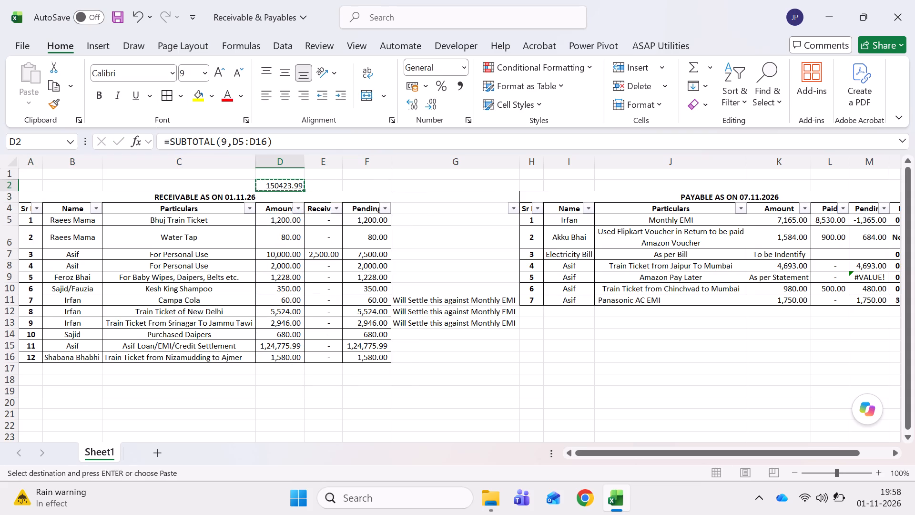
key(Right)
key(Right)
key(Return)
key(Left)
key(Left)
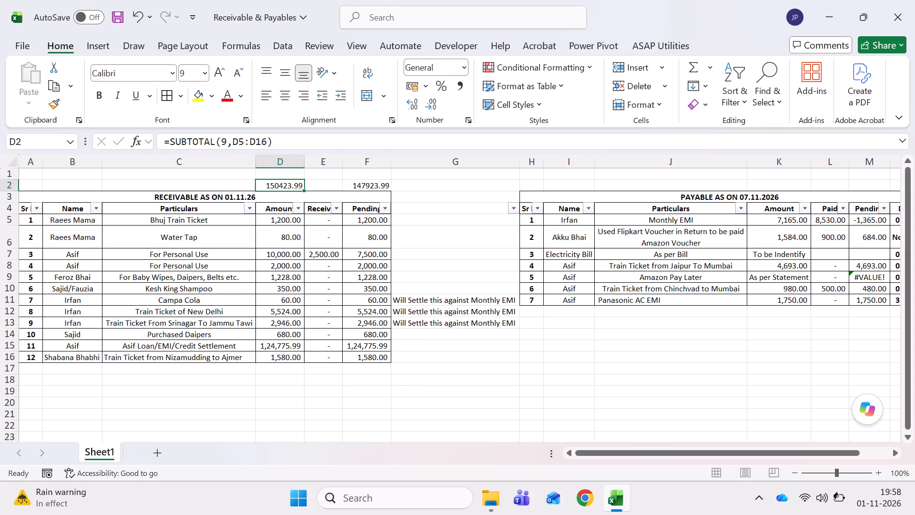
key(shift+Right)
key(shift+Right)
key(Right)
key(Right)
key(ctrl+c)
key(Left)
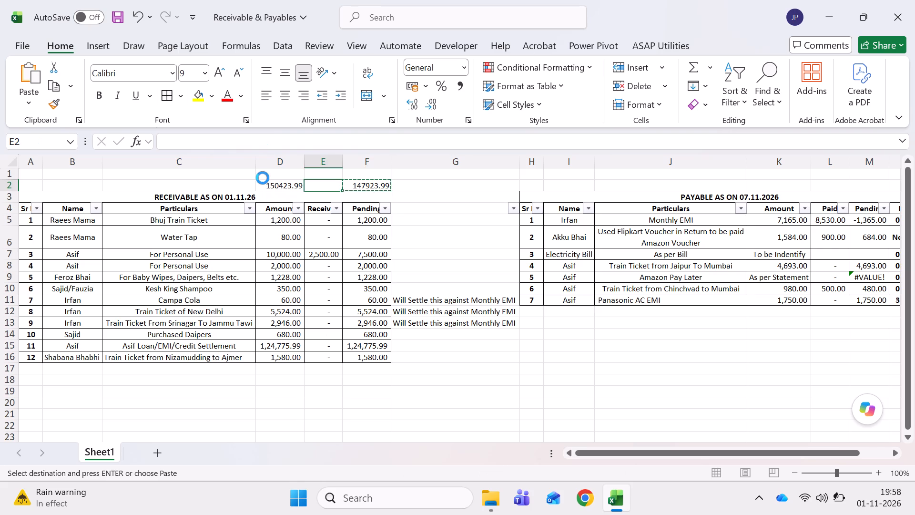
key(Return)
Apply the comma number style to the three receivable subtotals in D2:F2.
key(Right)
key(Left)
key(Left)
key(shift+Right)
key(shift+Right)
key(alt+h)
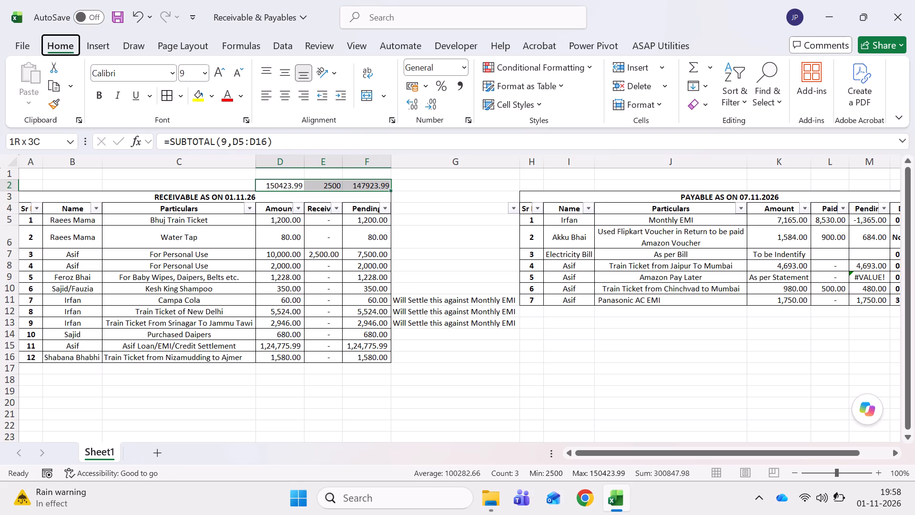
key(k)
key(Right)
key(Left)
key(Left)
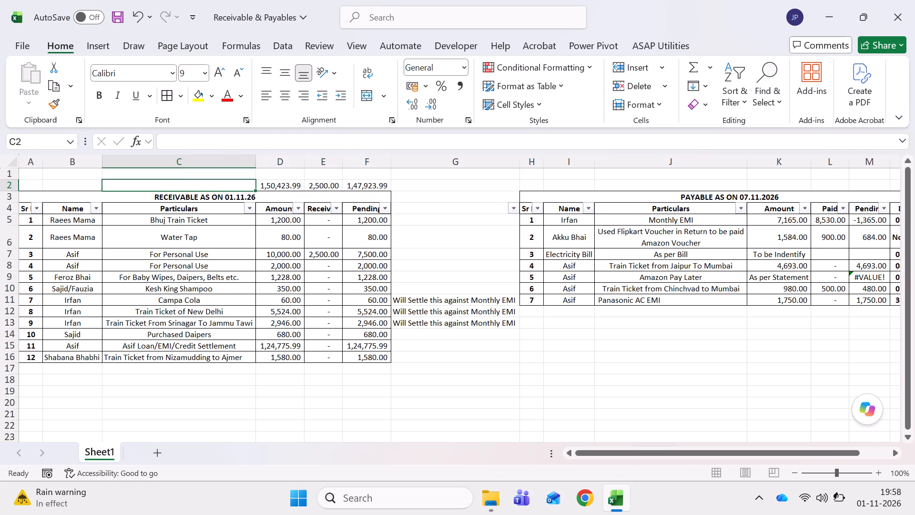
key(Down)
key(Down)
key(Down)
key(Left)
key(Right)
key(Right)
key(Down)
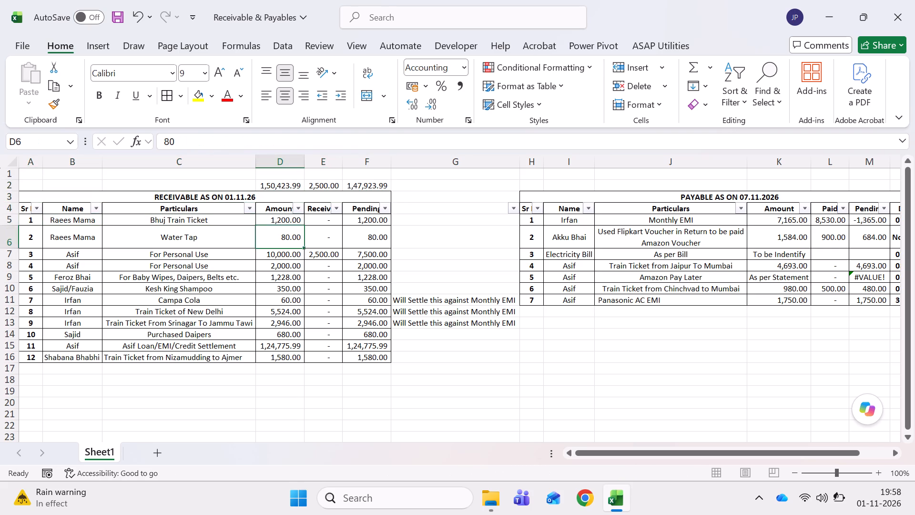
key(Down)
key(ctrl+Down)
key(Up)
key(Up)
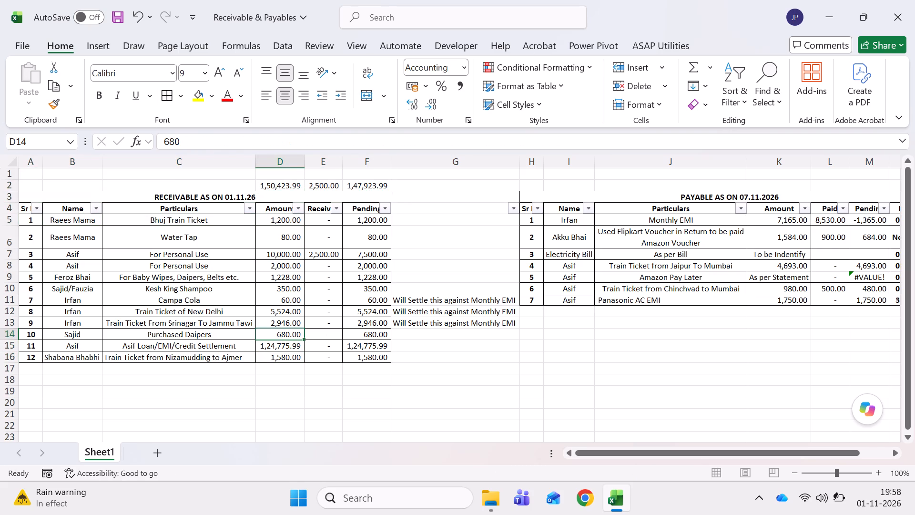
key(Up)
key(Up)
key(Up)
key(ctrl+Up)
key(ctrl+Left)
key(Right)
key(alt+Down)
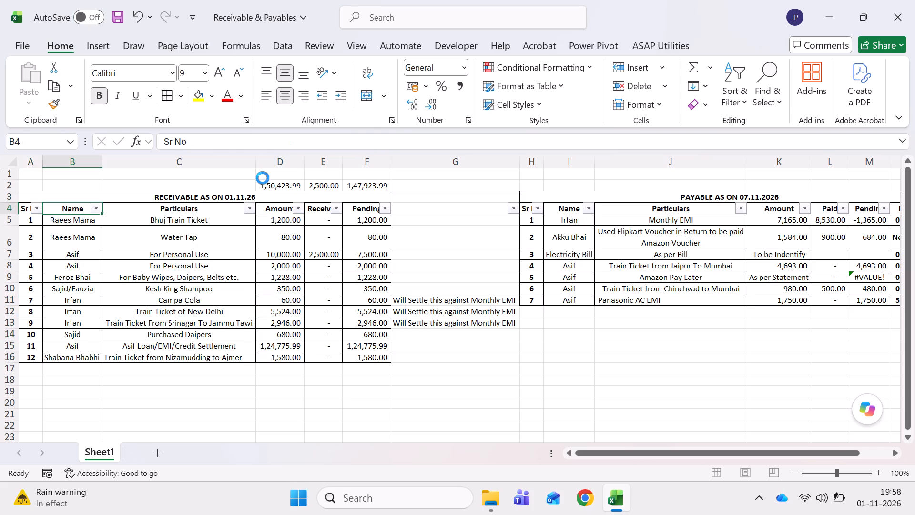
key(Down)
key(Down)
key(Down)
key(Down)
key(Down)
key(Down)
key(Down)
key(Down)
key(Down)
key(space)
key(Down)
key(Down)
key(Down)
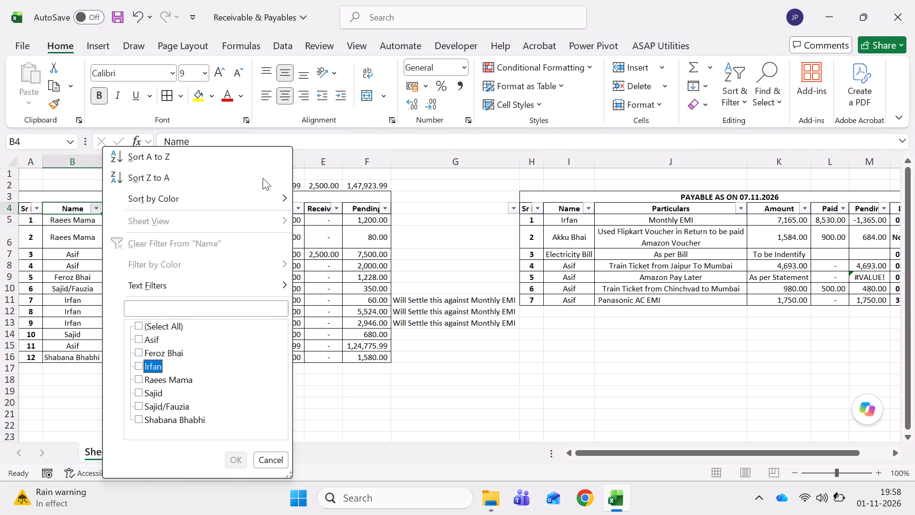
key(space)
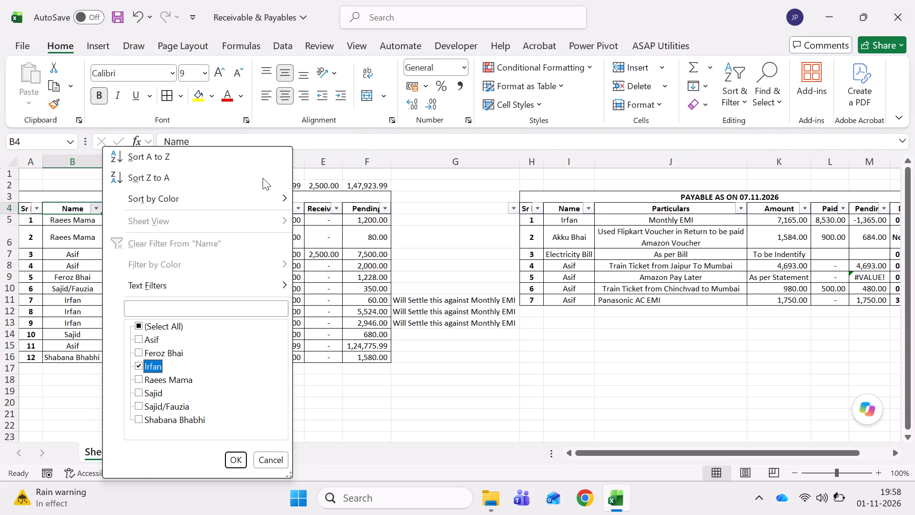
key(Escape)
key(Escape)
Review the payable table's entries, amounts and due dates, including Asif's Amazon Pay Later row.
key(Down)
key(Down)
key(Down)
key(Down)
key(Right)
key(Right)
key(Right)
key(Right)
key(Right)
key(Right)
key(Right)
key(Right)
key(Right)
key(Right)
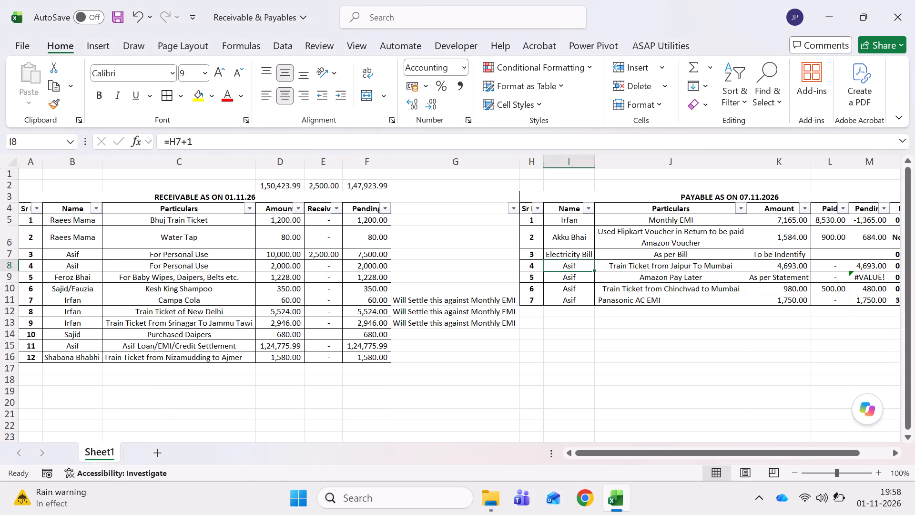
key(Right)
key(Right)
key(Right)
key(Left)
key(Left)
key(Left)
key(Left)
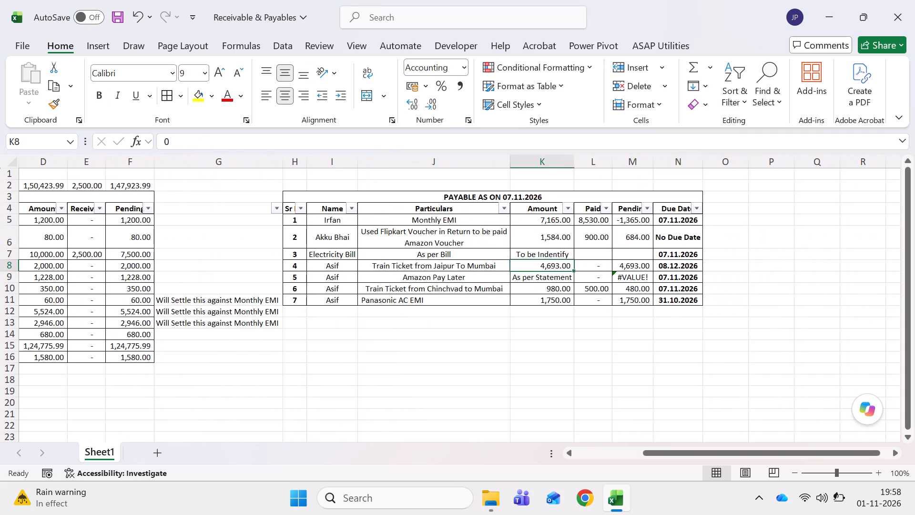
key(Left)
key(Left)
key(Right)
key(Down)
key(Down)
key(Up)
key(Right)
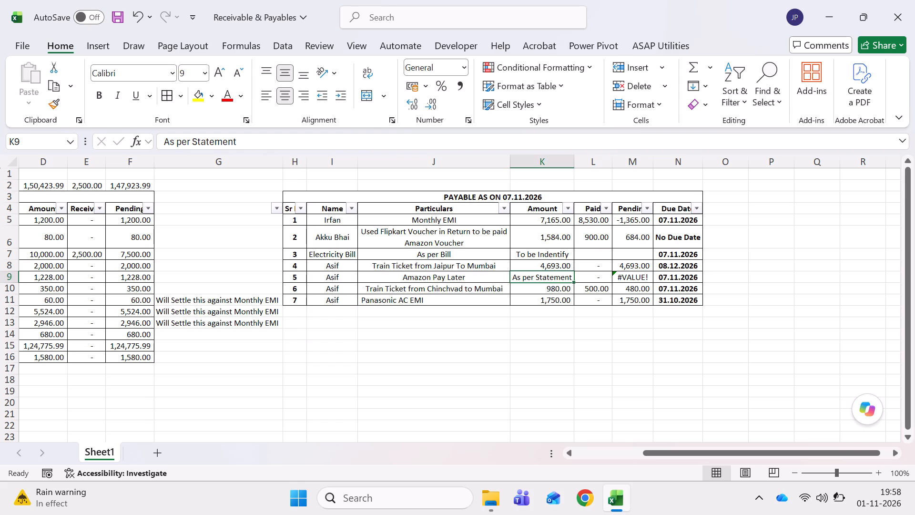
Enter 1750 as the Paid amount for the Panasonic AC EMI row in the payable table.
click(595, 300)
text(1750)
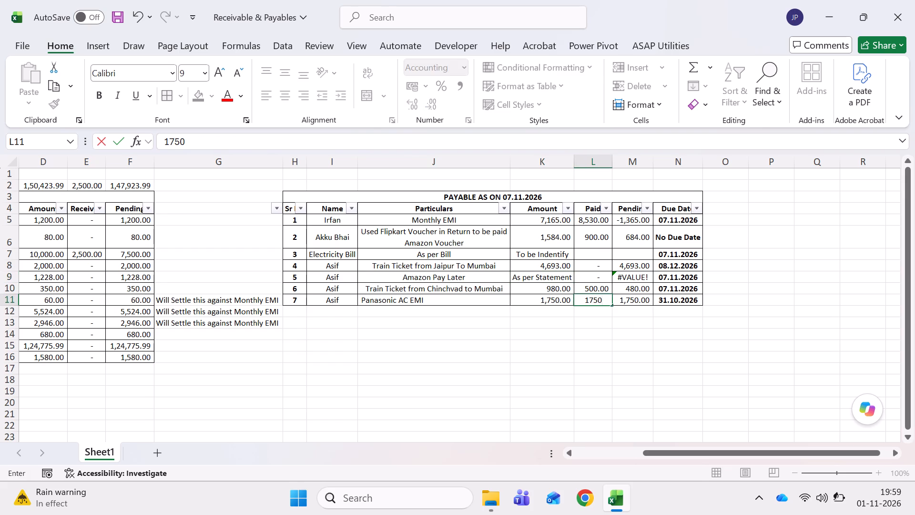
key(Tab)
key(Tab)
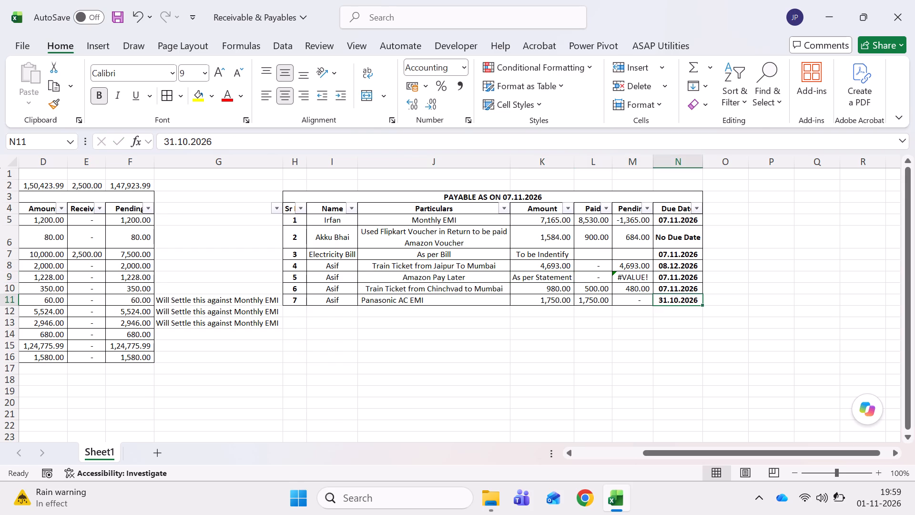
Add the header Paid Date in O4, directly beside the payable table's Due Date column.
click(867, 512)
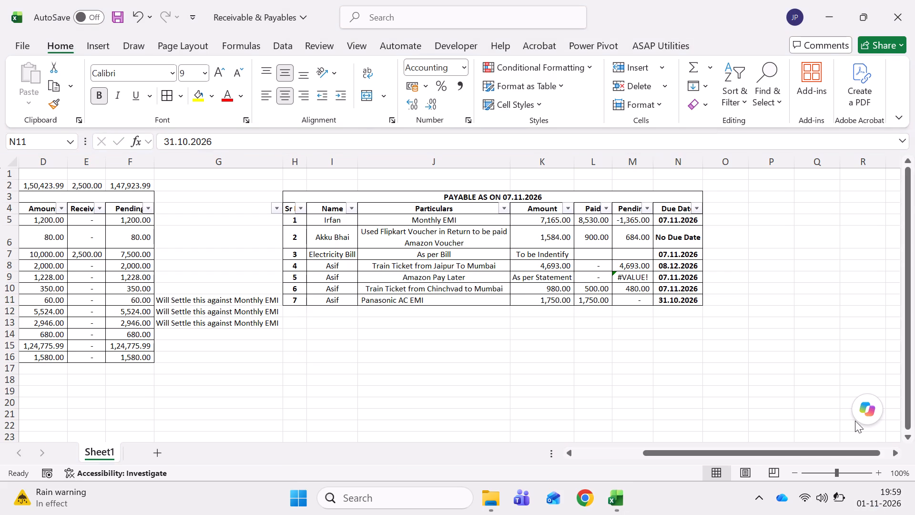
click(855, 257)
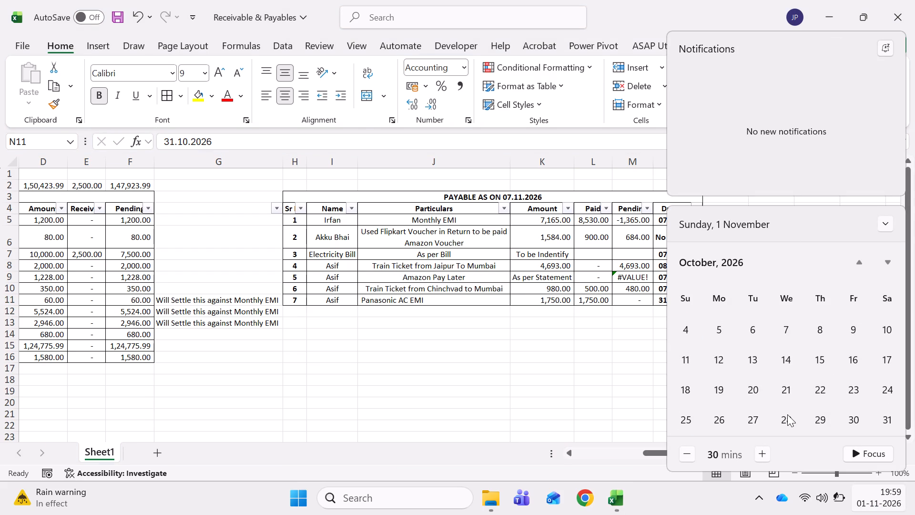
click(537, 339)
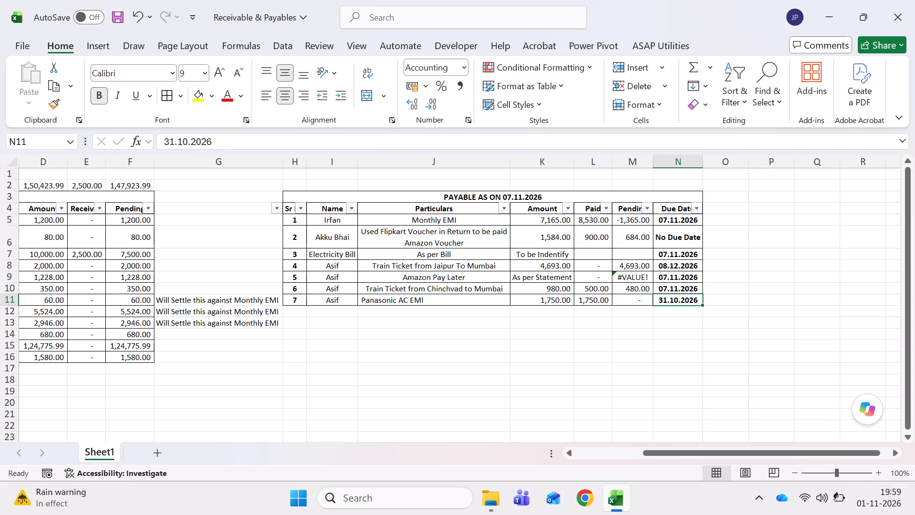
click(712, 209)
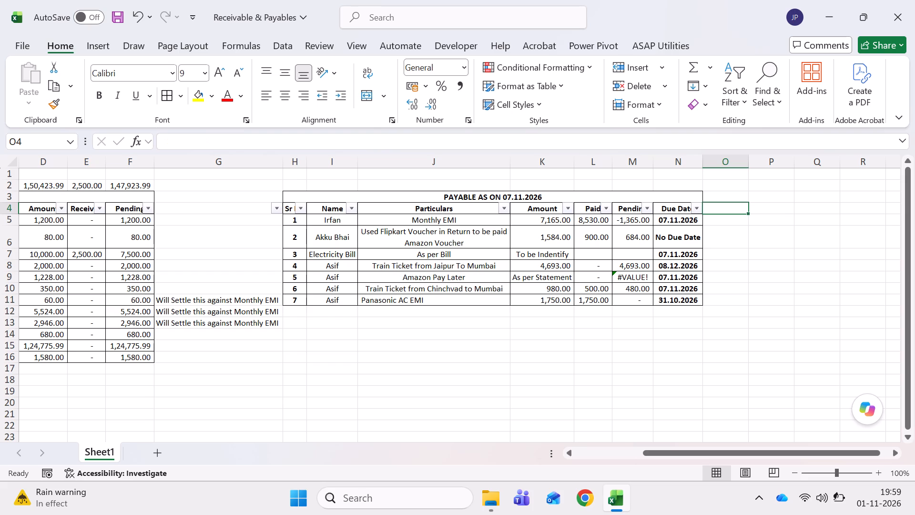
text(Paid Date)
key(Return)
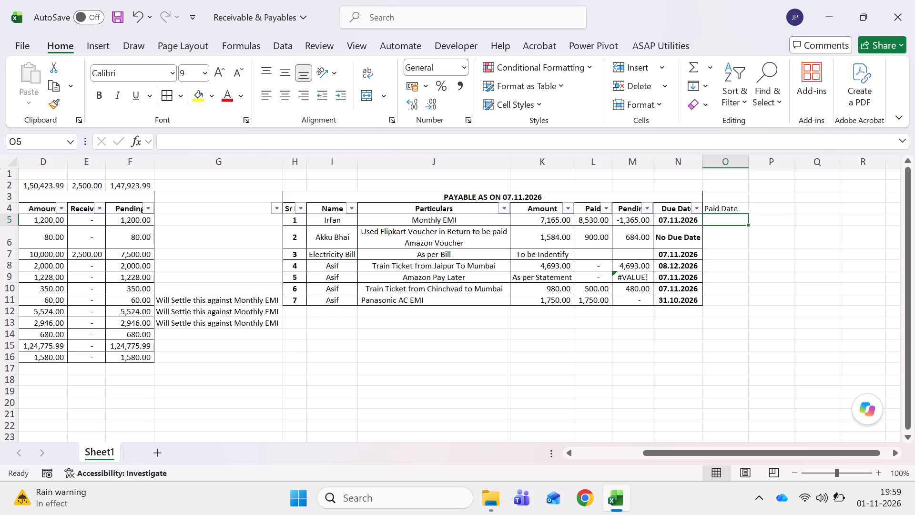
Enter 28.10.2026 as the paid date for the Panasonic AC EMI row in O11.
key(Down)
key(Down)
key(Down)
key(Down)
key(Down)
key(Down)
text(28.10.26)
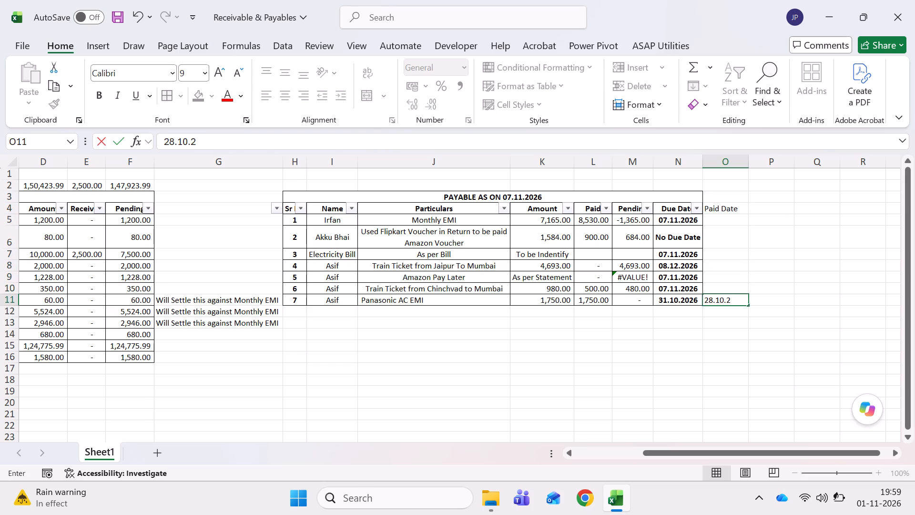
key(BackSpace)
key(minus)
key(BackSpace)
text(026)
key(Return)
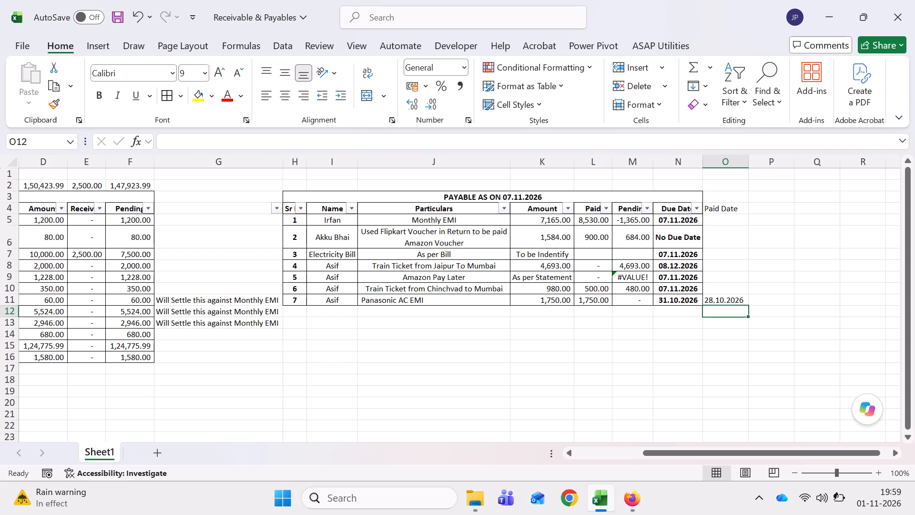
Make the Paid Date header in O4 bold.
click(714, 211)
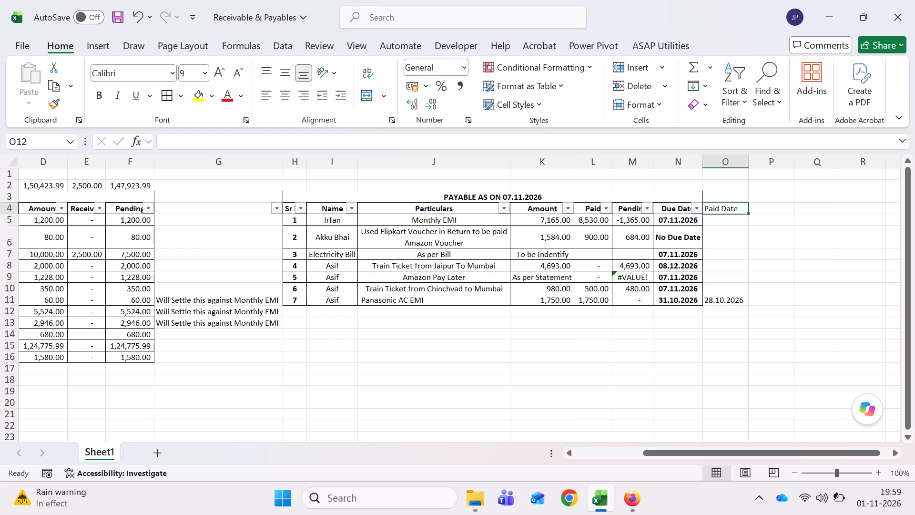
key(ctrl+b)
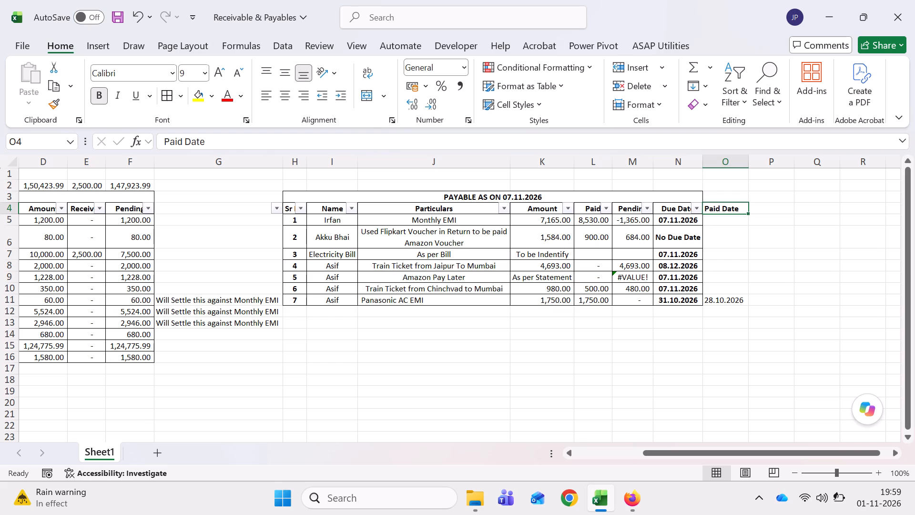
Apply all borders to the Paid Date column from the header to the last payable row (O4:O11).
key(shift+Down)
key(shift+Down)
key(shift+Down)
key(shift+Down)
key(shift+Down)
key(shift+Down)
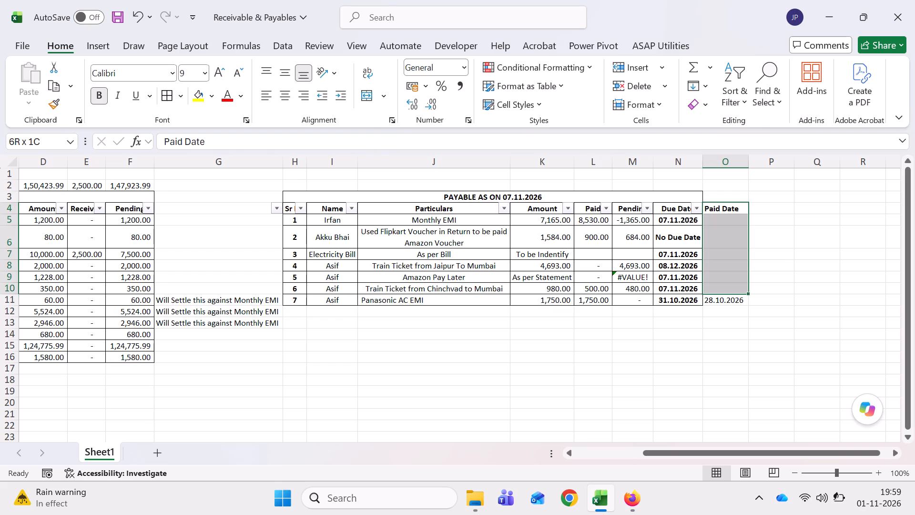
key(shift+Down)
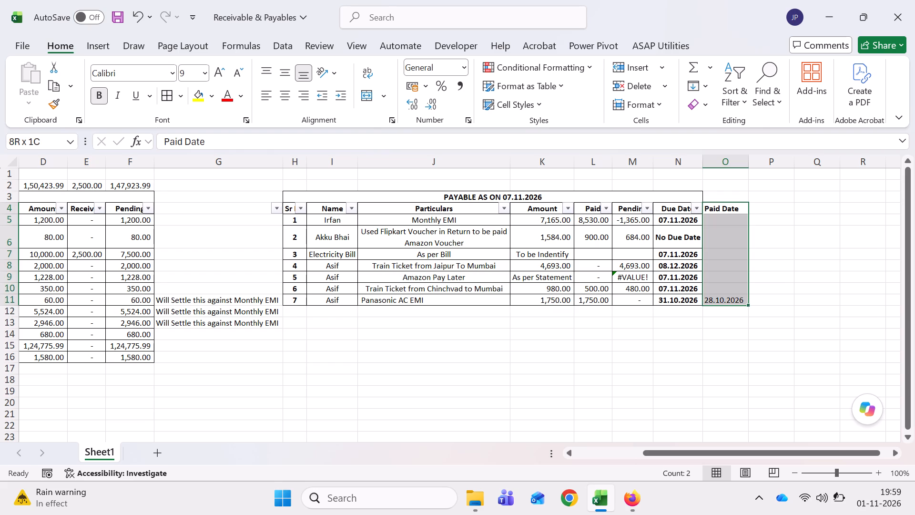
key(alt+h)
text(ba)
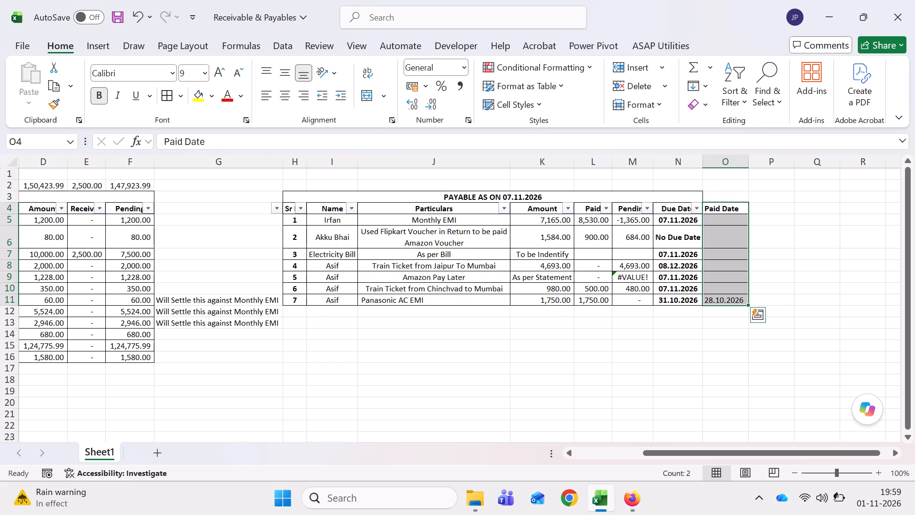
Make the Panasonic AC EMI paid date in O11 bold.
key(Right)
key(Left)
key(ctrl+Down)
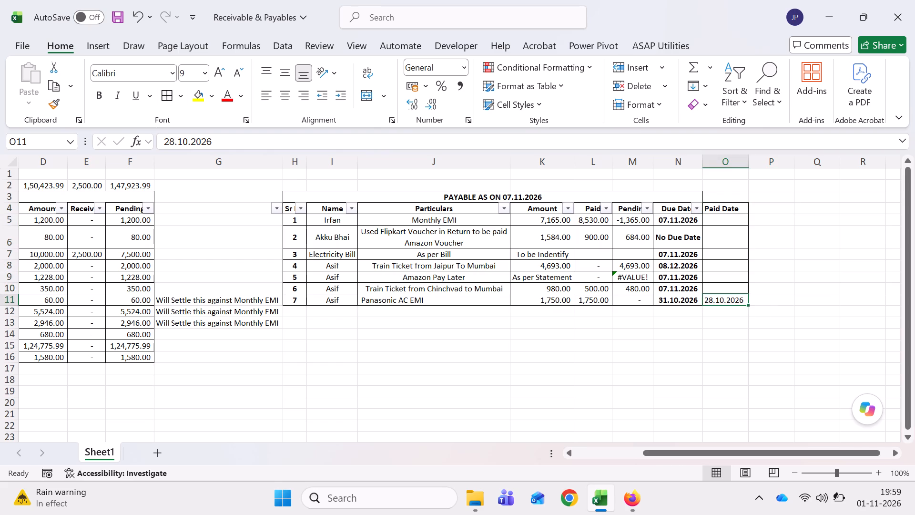
key(ctrl+b)
Review the amounts, payments and dates in the payable rows for the Panasonic AC EMI and Chinchvad to Mumbai train ticket.
key(Left)
key(Left)
key(Left)
key(Right)
key(Right)
key(Right)
key(Left)
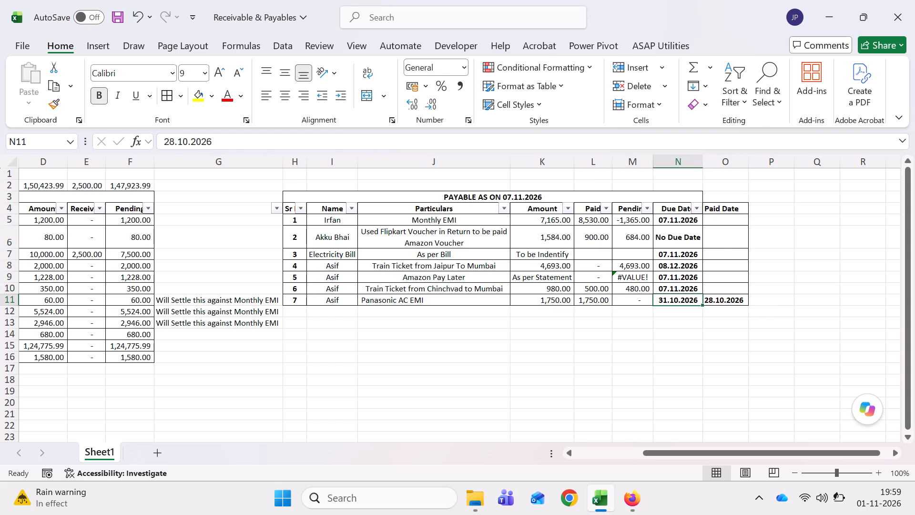
key(Left)
key(Left)
key(Left)
key(Right)
key(Right)
key(Left)
key(Left)
key(Left)
key(Left)
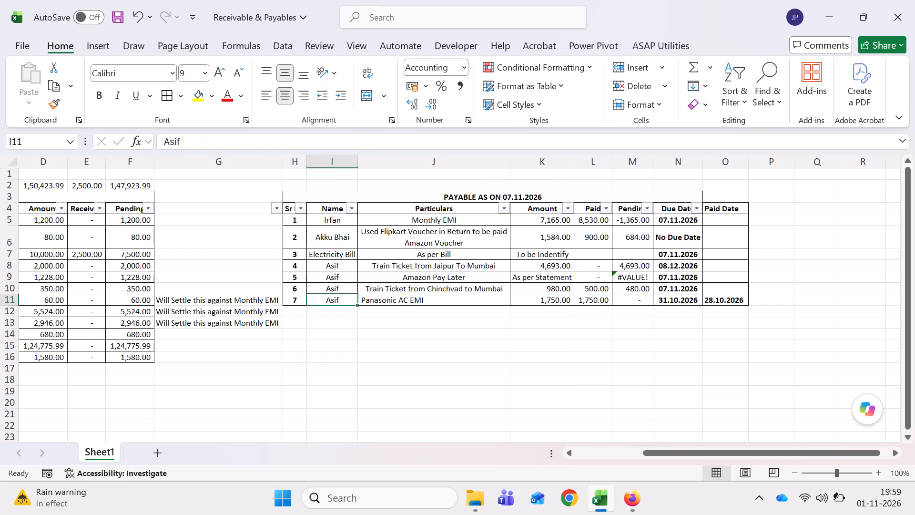
key(Left)
key(Right)
key(Right)
key(Right)
key(Up)
key(Up)
key(Down)
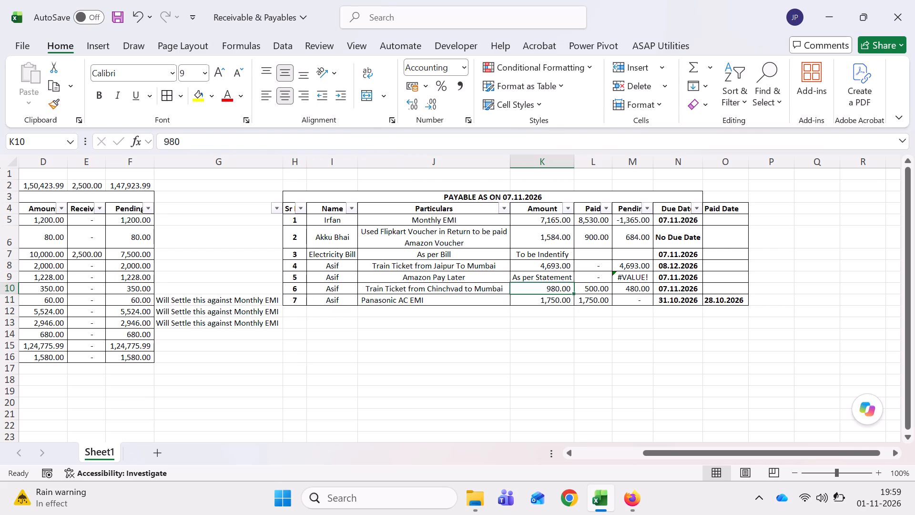
key(shift+space)
key(Right)
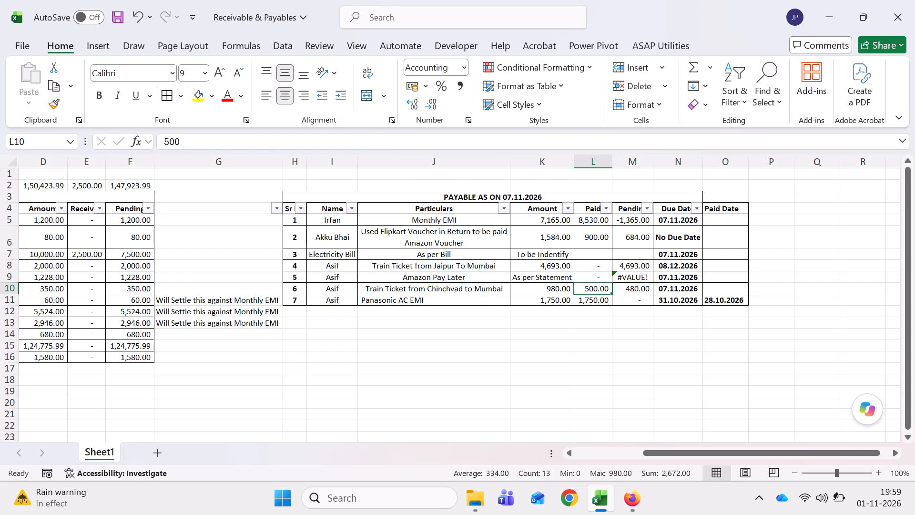
key(Right)
key(Right)
key(Left)
key(Left)
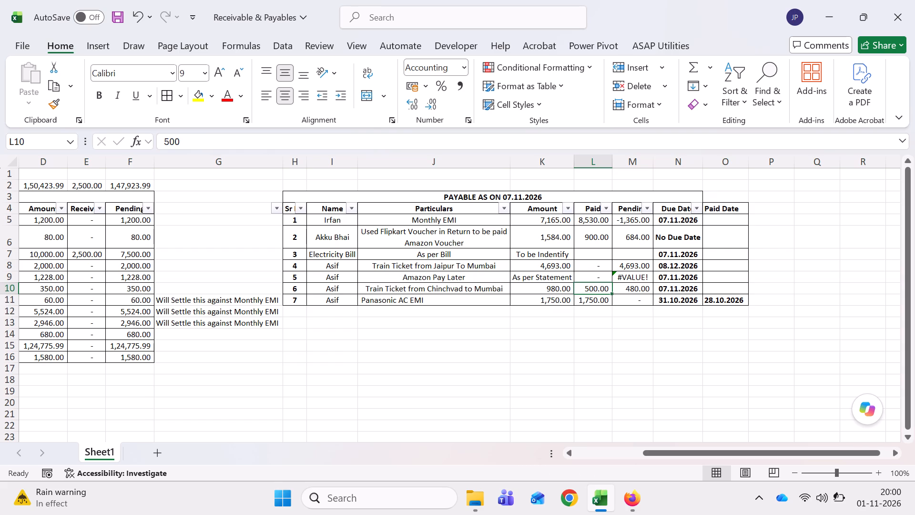
key(Left)
key(Left)
key(Right)
key(Right)
key(Right)
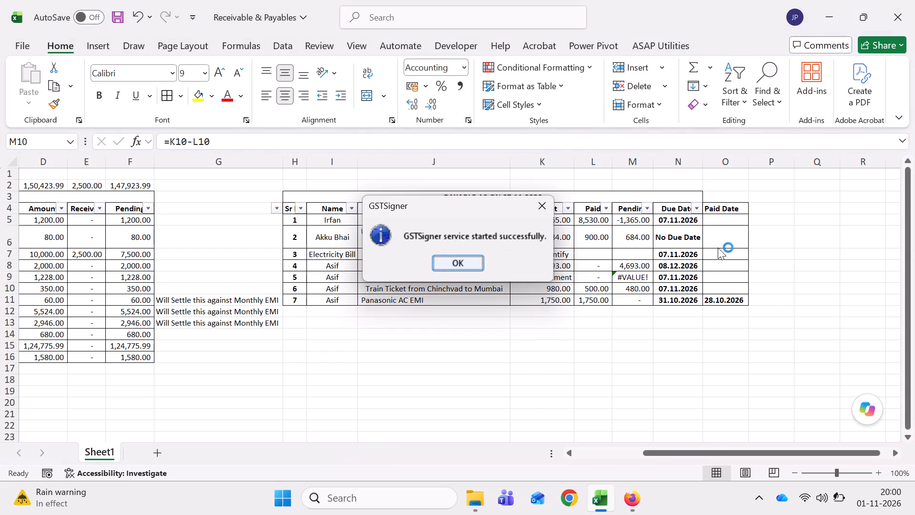
Dismiss the GSTSigner message and return to the receivables and payables workbook.
click(453, 265)
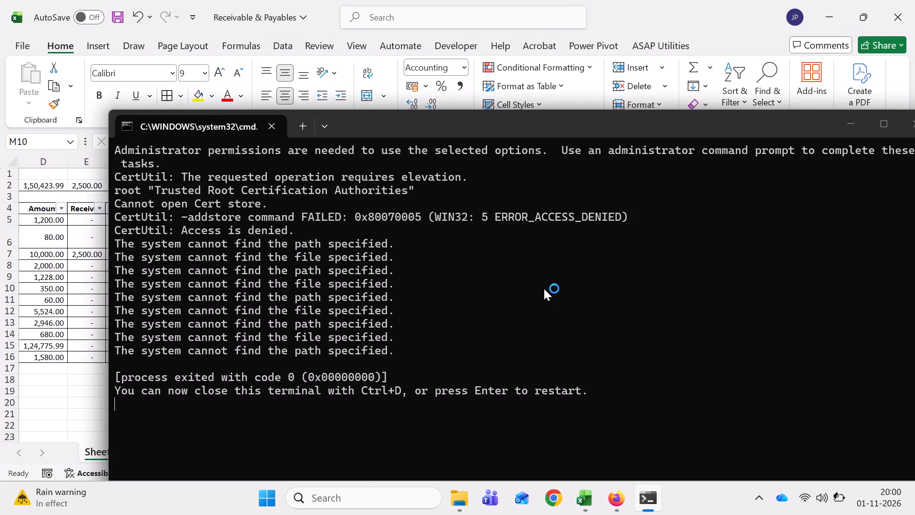
click(544, 288)
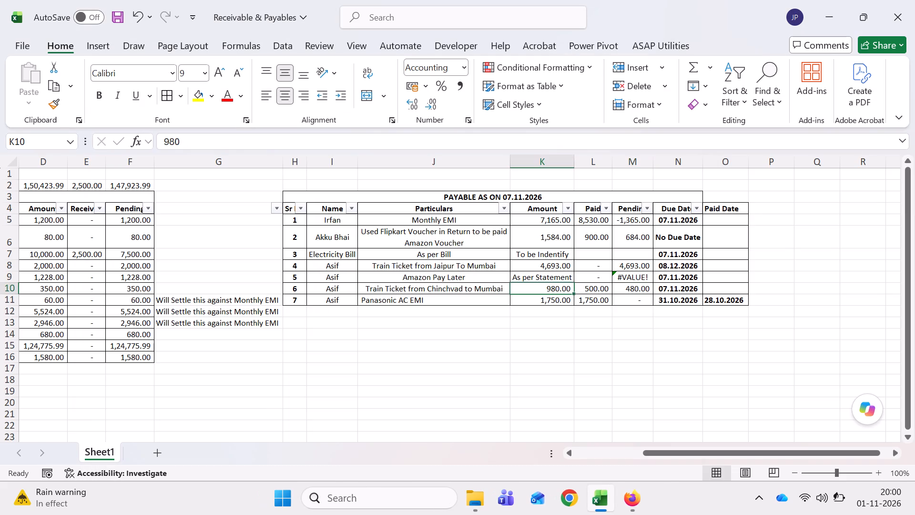
Examine the particulars, paid amount and pending formula in the Chinchvad to Mumbai train ticket row.
click(591, 288)
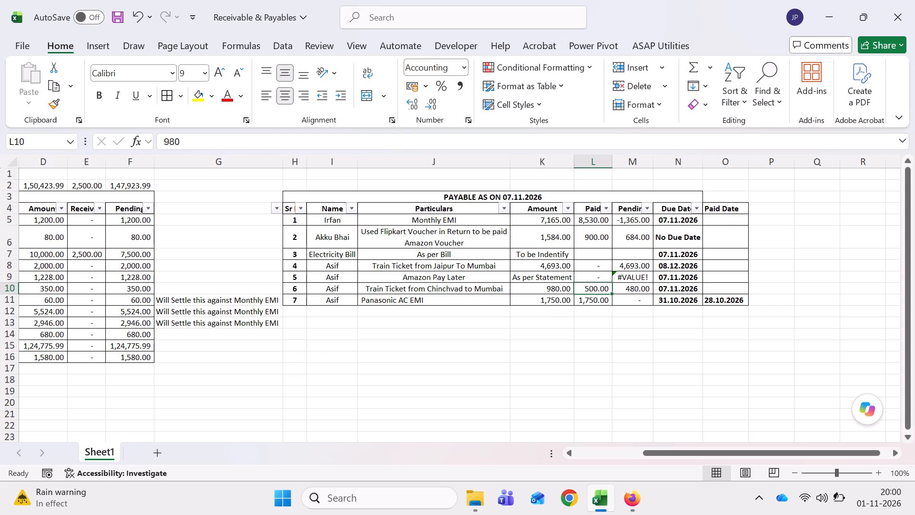
click(418, 289)
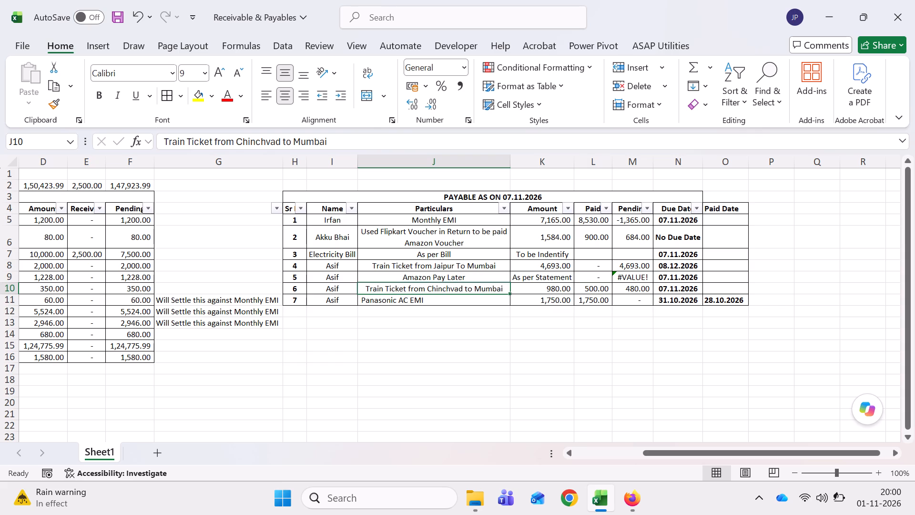
click(590, 284)
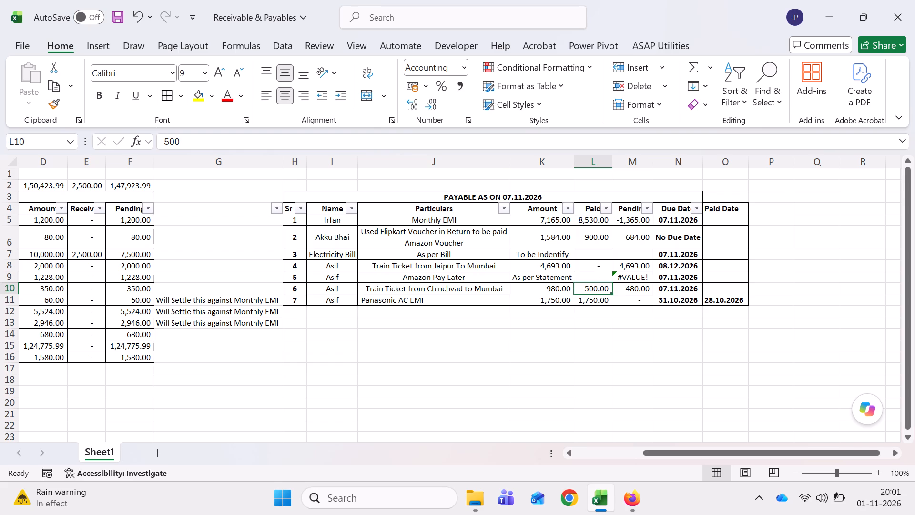
key(Right)
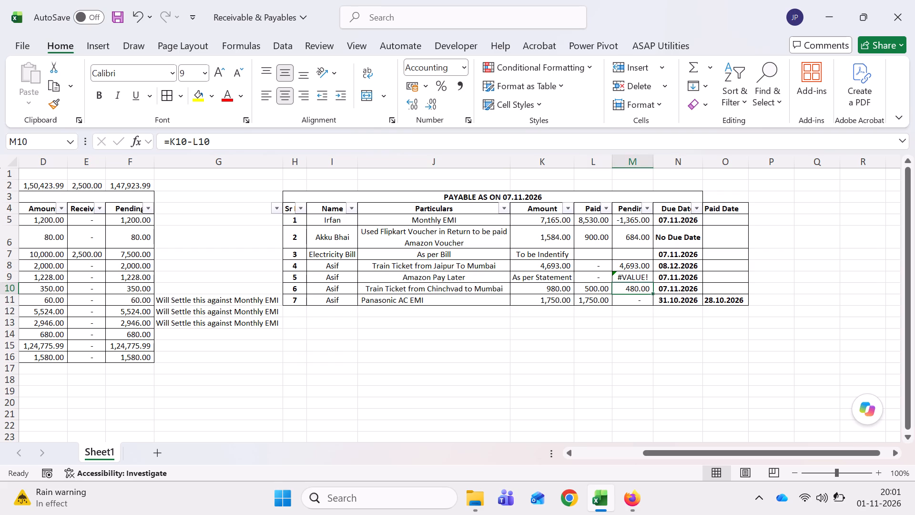
Set the Amazon Pay Later amount in K9 to 4294.
click(535, 272)
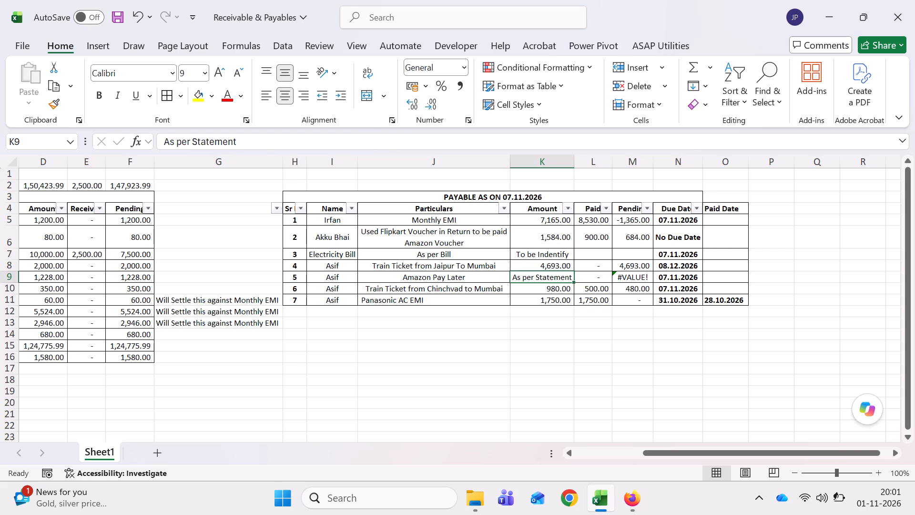
text(42)
text(94)
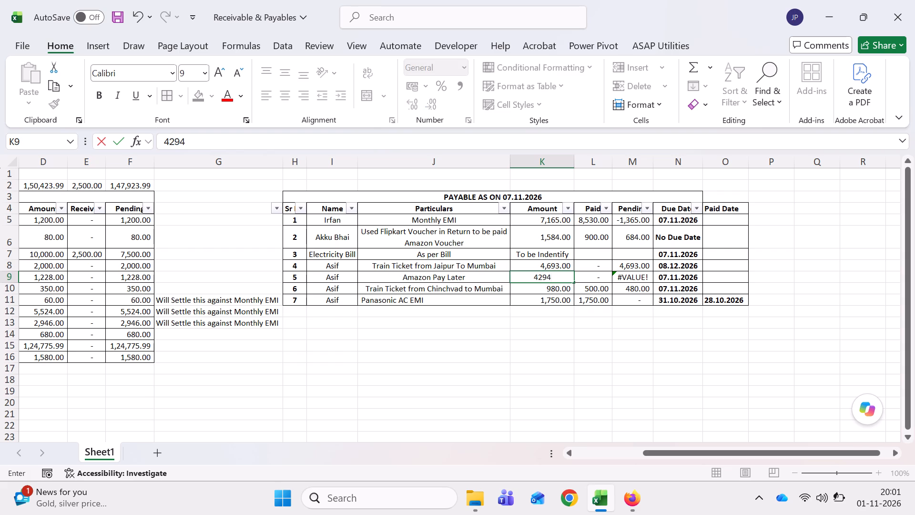
key(Tab)
Apply the comma number style to the Amazon Pay Later amount in K9.
key(Left)
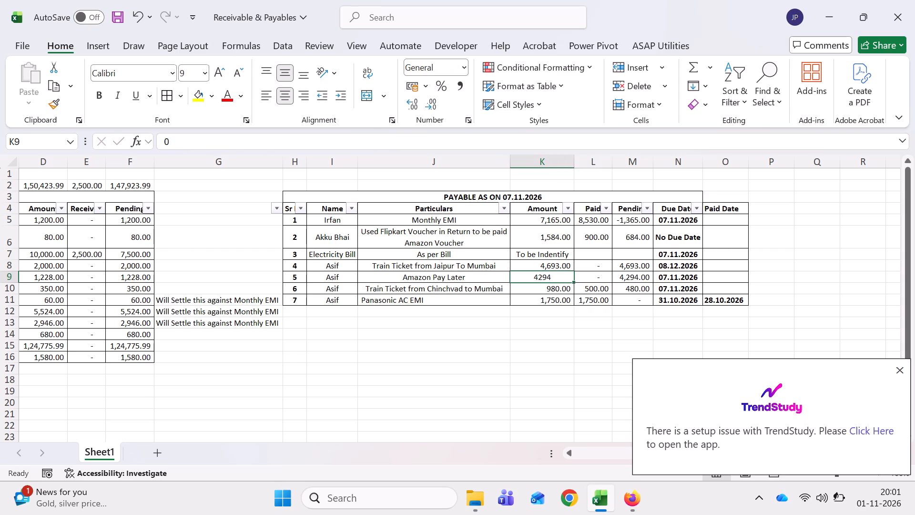
key(alt+h)
key(k)
key(Right)
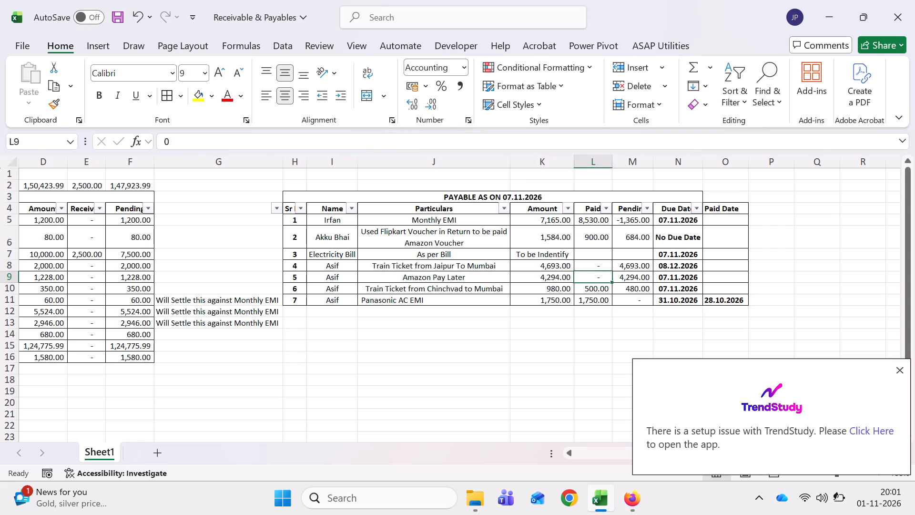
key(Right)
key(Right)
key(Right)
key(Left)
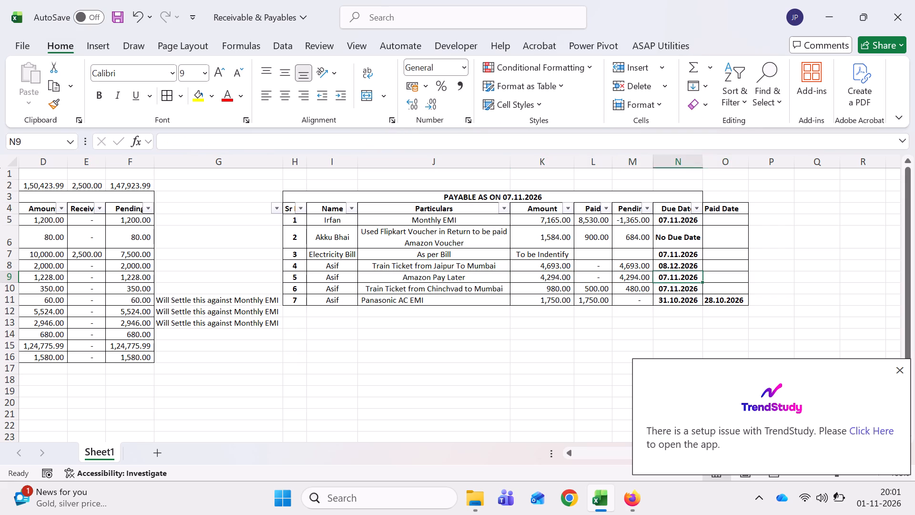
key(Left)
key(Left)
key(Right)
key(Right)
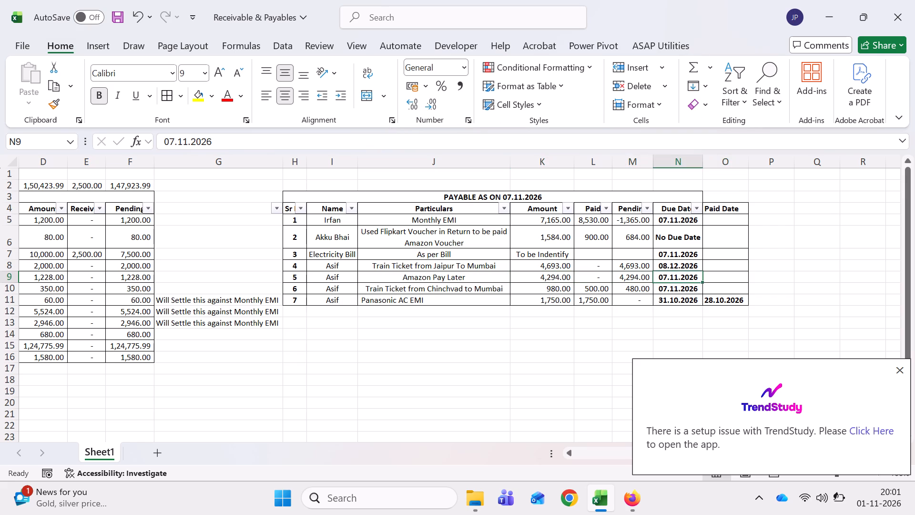
Enter 01.11.2026 as the paid date for Amazon Pay Later in O9 and make it bold.
key(Right)
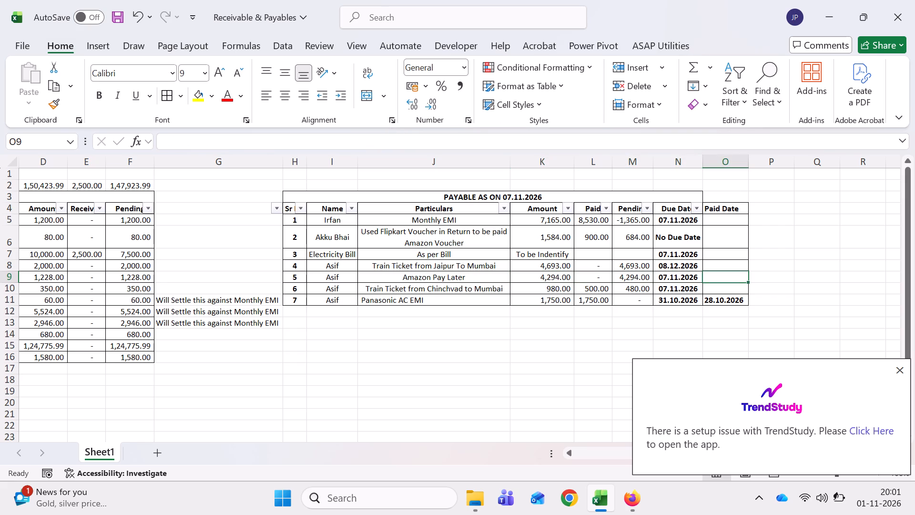
text(01.11.2026)
key(Tab)
key(Left)
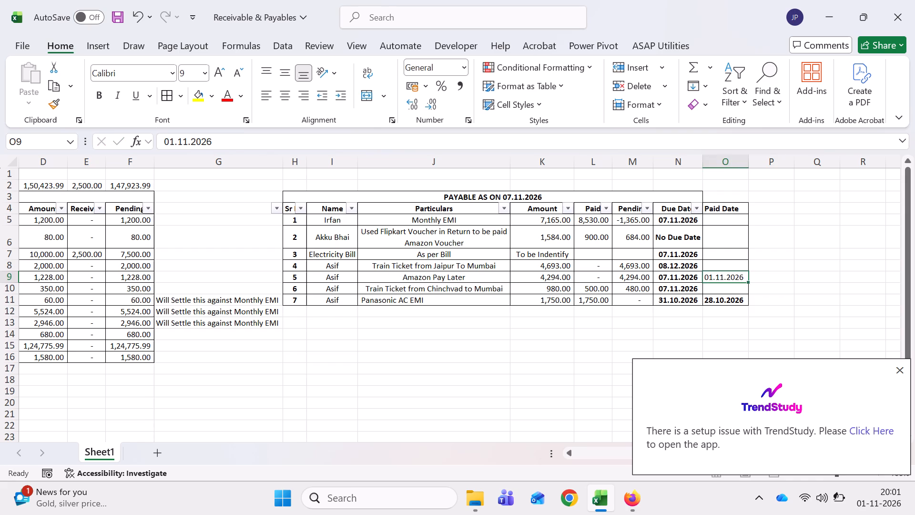
key(ctrl+b)
key(Right)
key(Left)
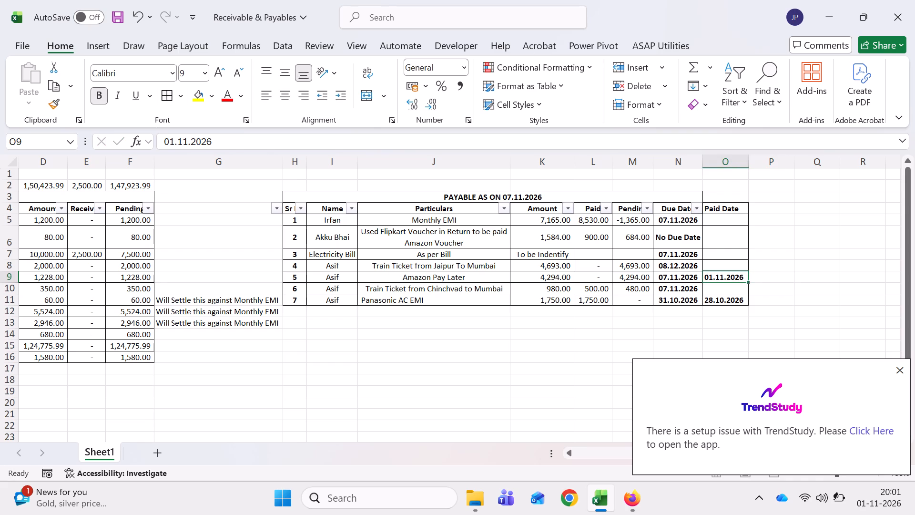
Centre the Panasonic AC EMI particulars in J11 vertically and horizontally.
key(Left)
key(Left)
key(Left)
key(Left)
key(Left)
key(Down)
key(Down)
key(Down)
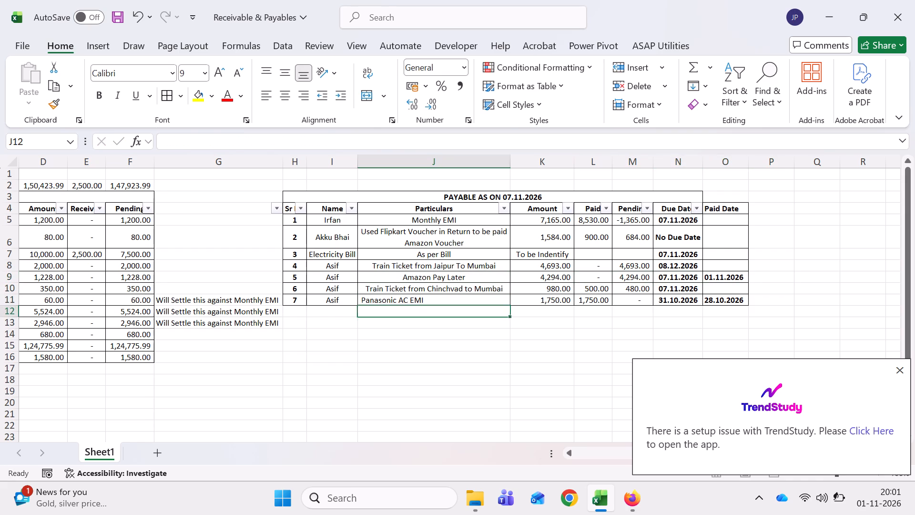
key(Down)
key(Up)
key(Up)
key(Up)
key(Up)
key(Down)
key(Down)
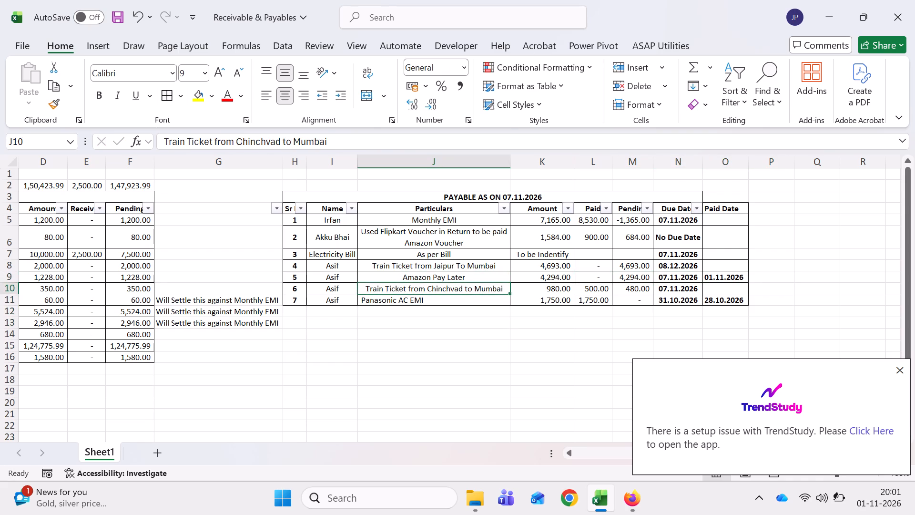
key(Down)
key(Up)
key(Up)
key(Down)
key(Up)
key(Down)
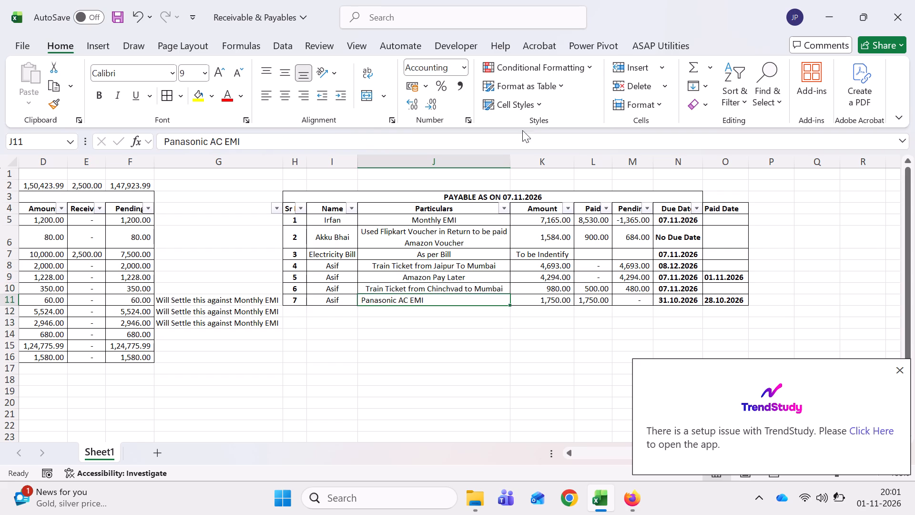
click(284, 71)
click(283, 98)
key(Down)
key(Down)
key(Down)
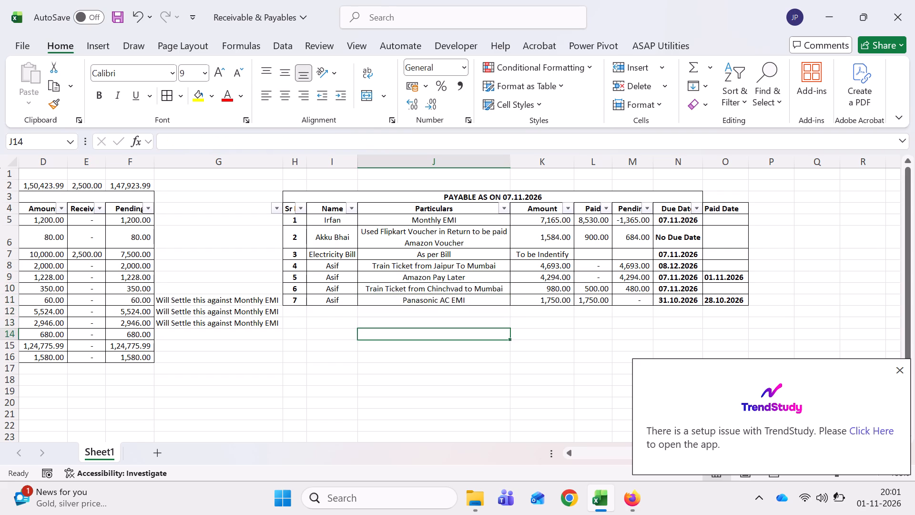
Save the receivables and payables workbook.
key(Up)
key(Up)
key(Up)
key(Up)
key(ctrl+s)
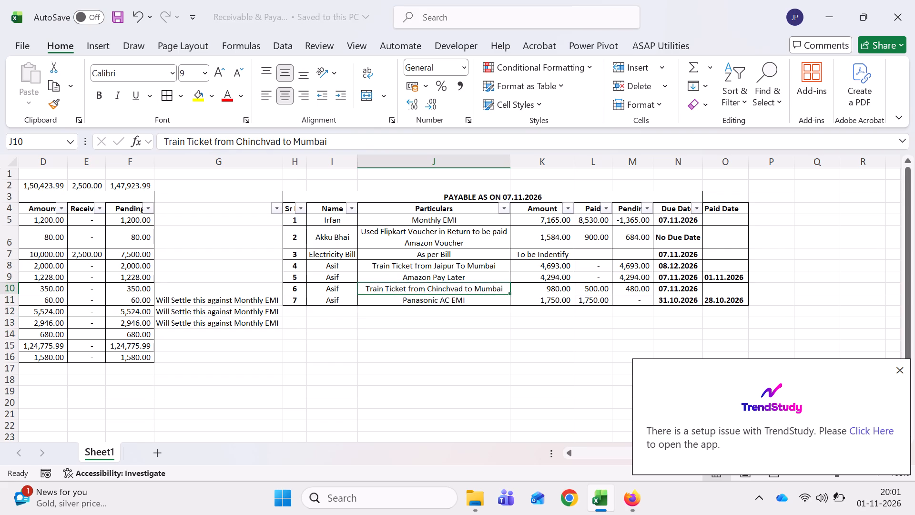
Dismiss the TrendStudy setup notification.
key(ctrl+Up)
key(Left)
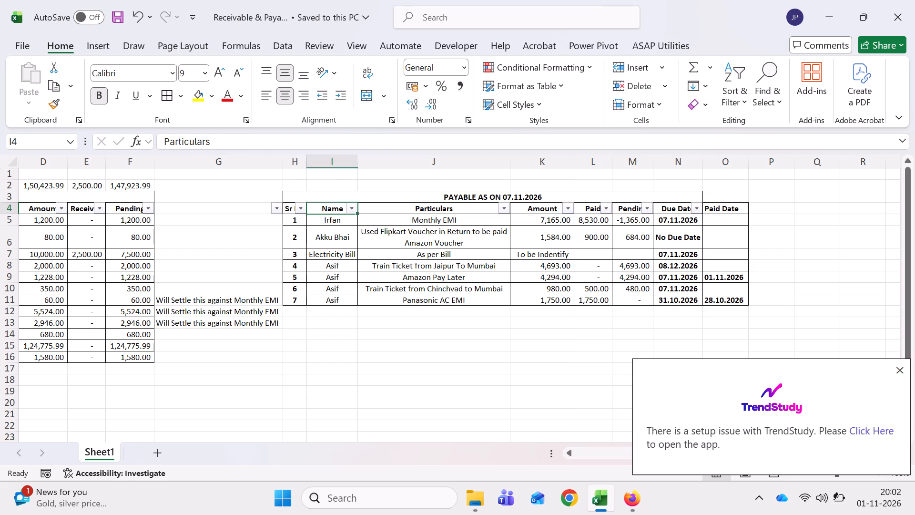
key(Left)
key(Left)
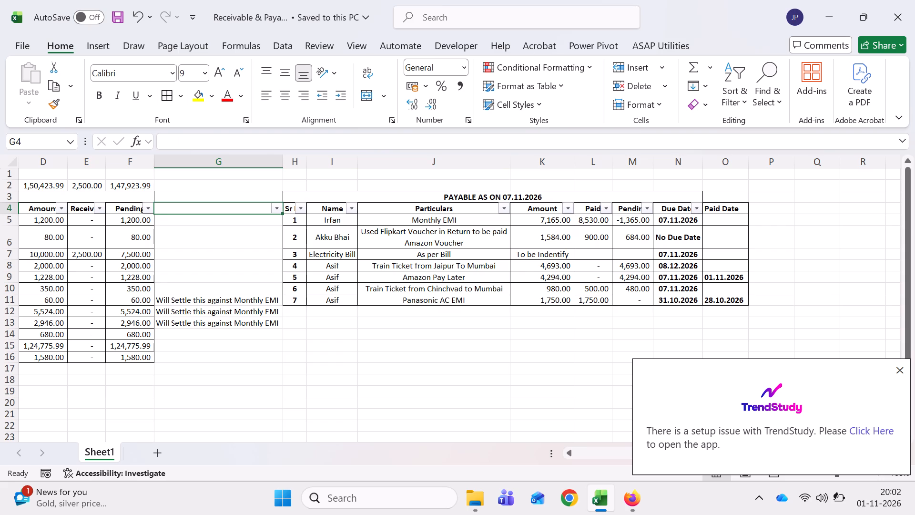
click(898, 374)
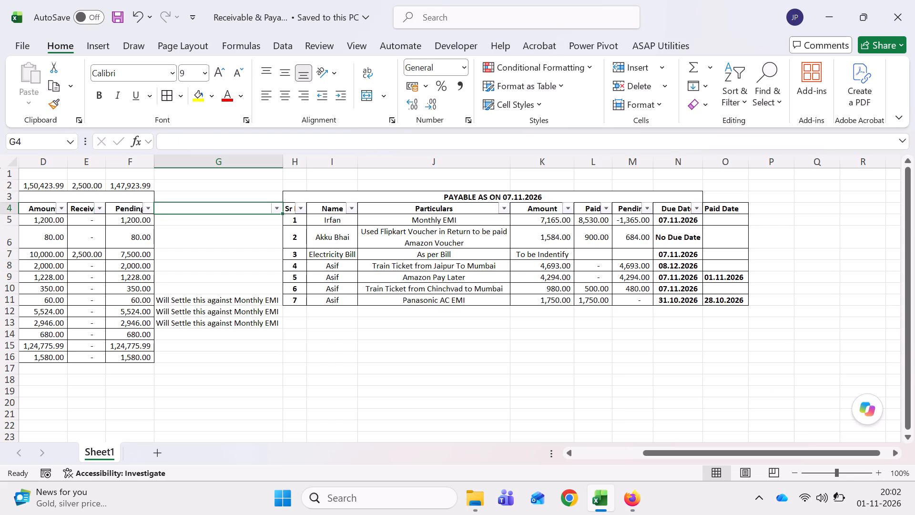
Set the Amazon Pay Later paid amount in L9 to 4294 and save the workbook.
click(542, 366)
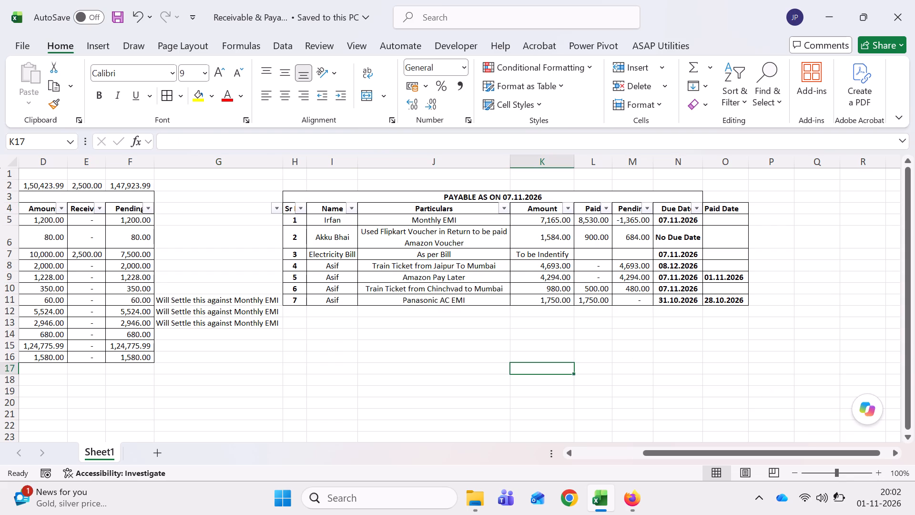
click(622, 334)
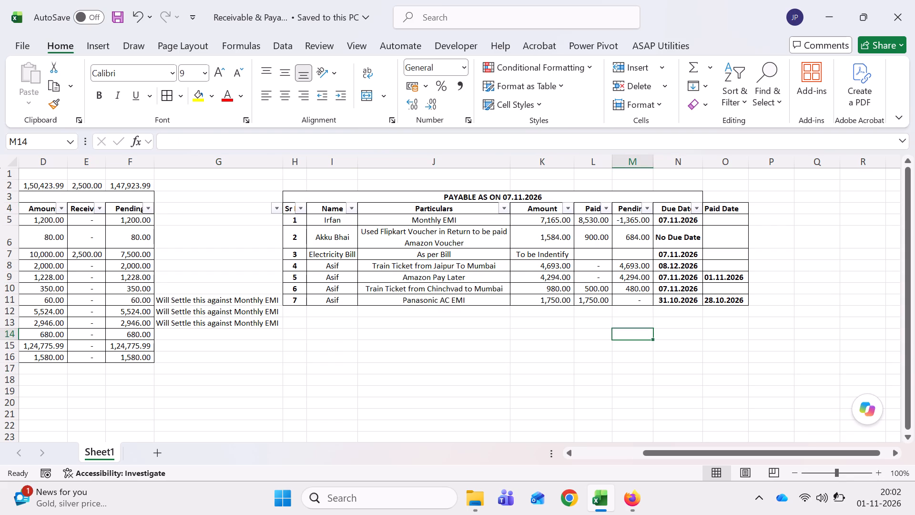
click(589, 276)
text(4294)
key(Tab)
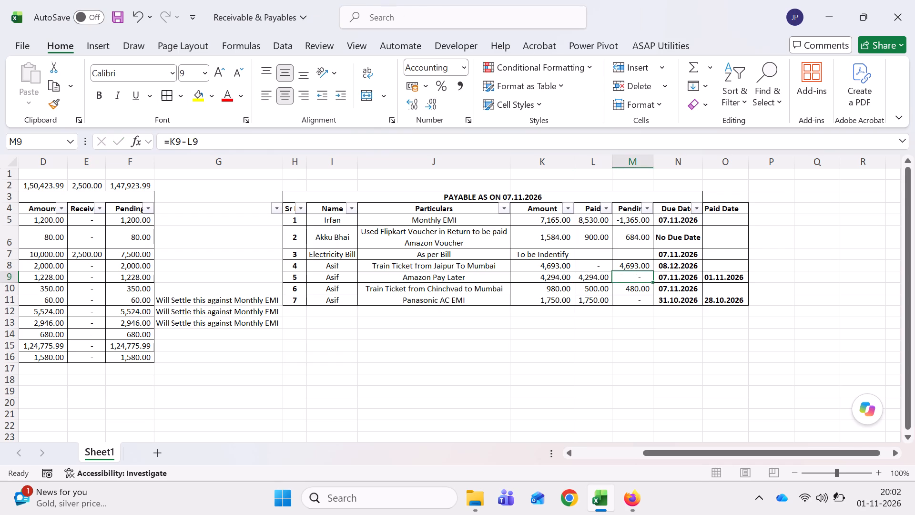
key(ctrl+s)
key(ctrl+s)
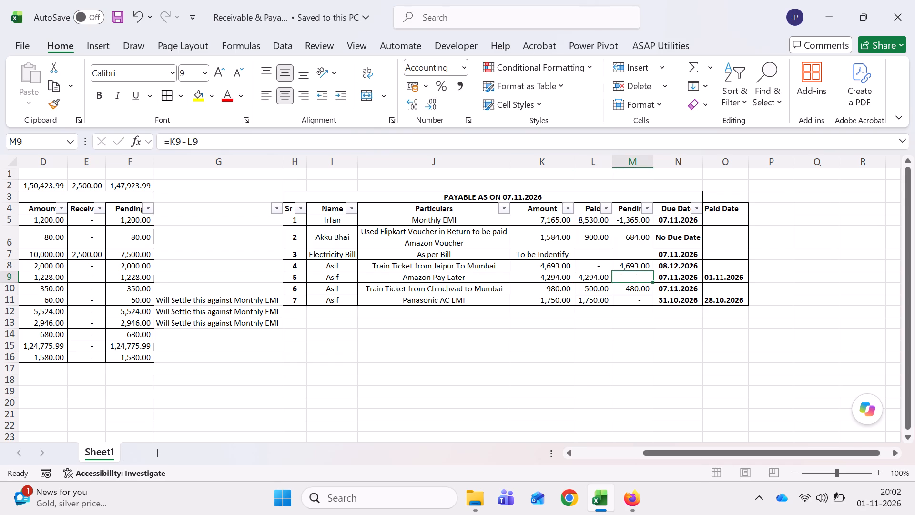
Inspect the pending formula in the Panasonic AC EMI row, leaving it without edits.
click(634, 301)
click(634, 301)
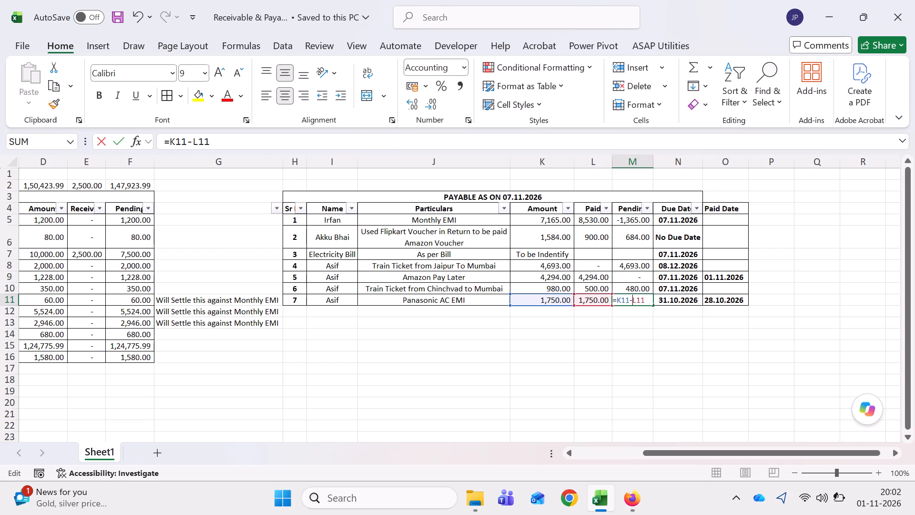
click(639, 347)
key(Escape)
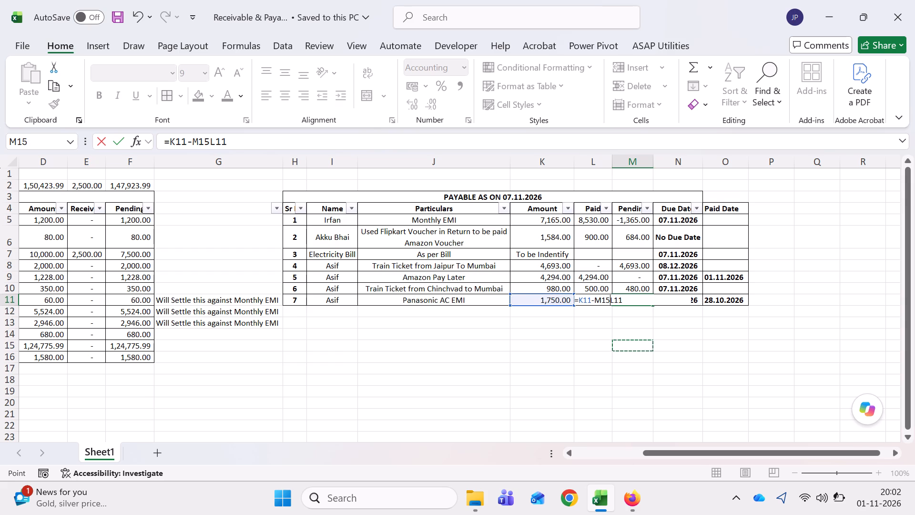
click(638, 247)
click(631, 372)
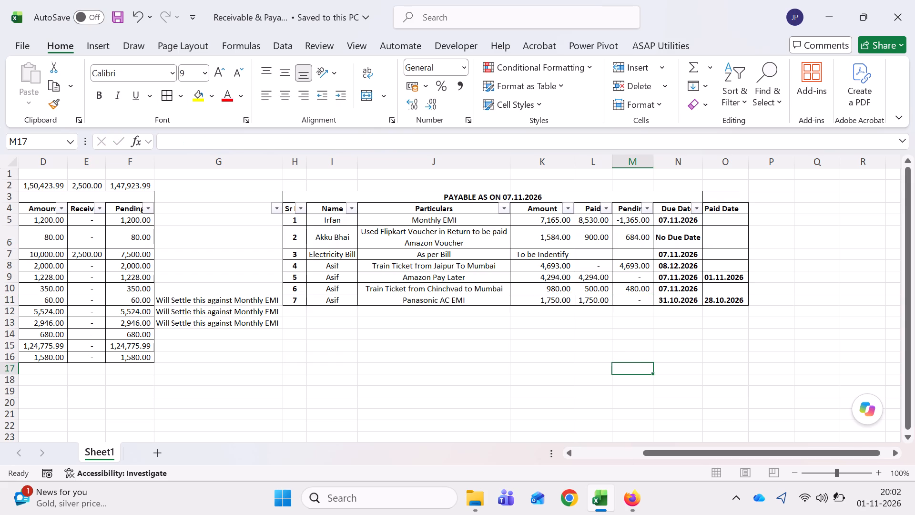
Save the workbook with the updated payable entries.
key(ctrl+s)
key(ctrl+s)
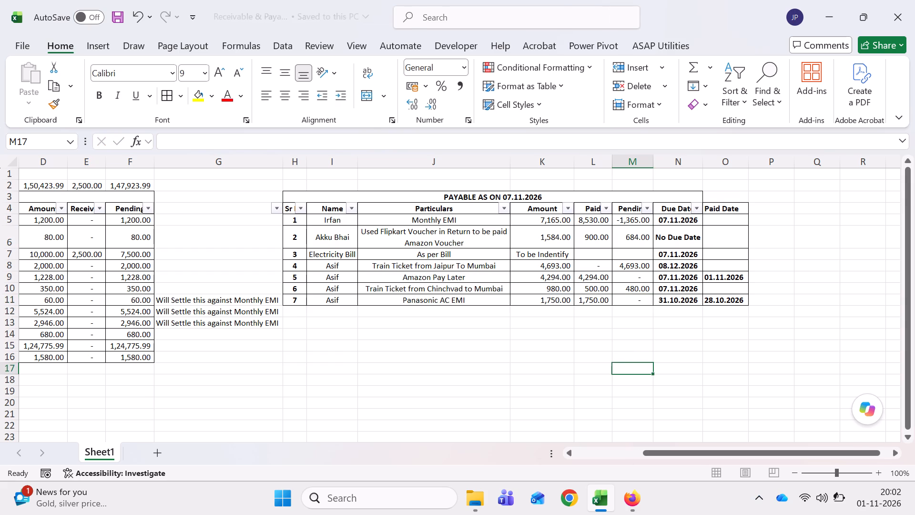
scroll(616, 318, up, 1)
scroll(616, 318, down, 1)
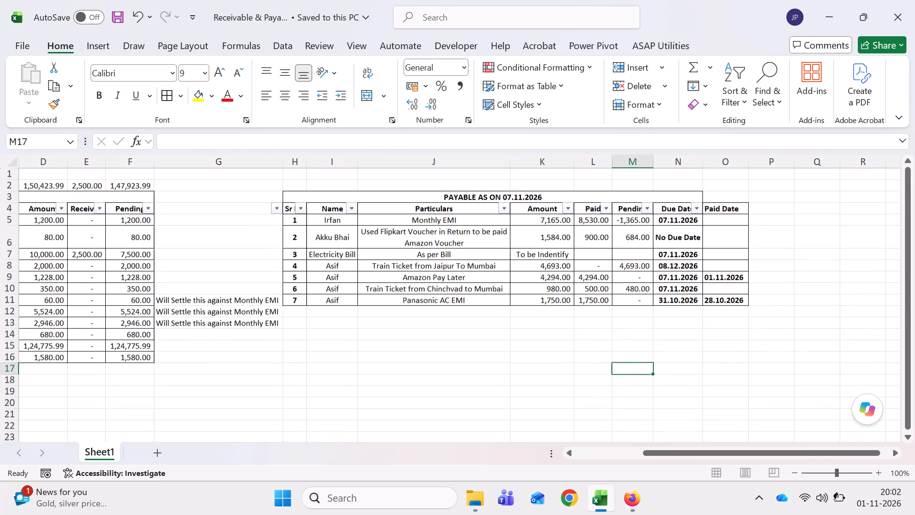
click(602, 319)
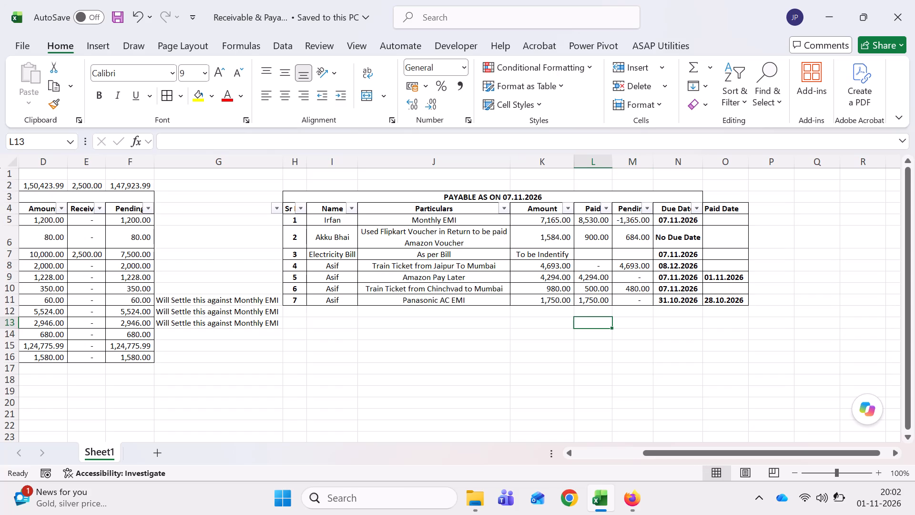
click(636, 331)
click(620, 323)
click(589, 321)
key(ctrl+s)
key(ctrl+s)
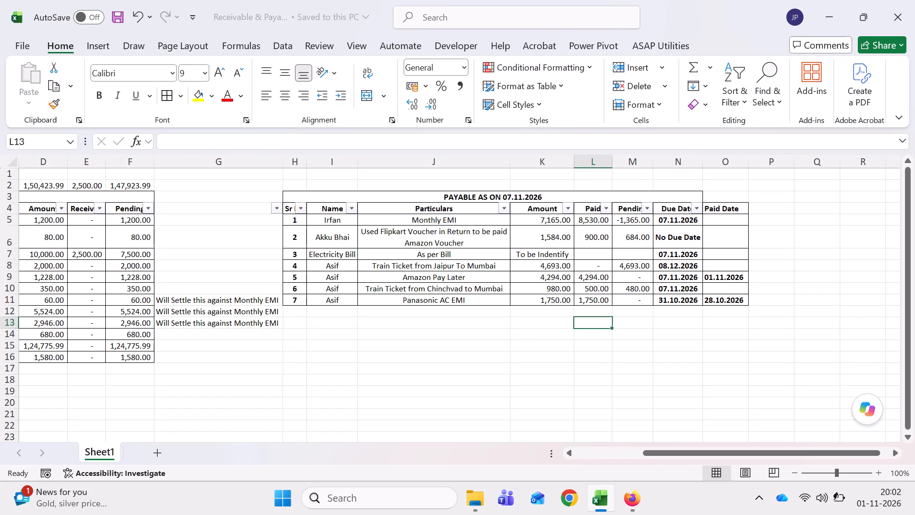
key(ctrl+s)
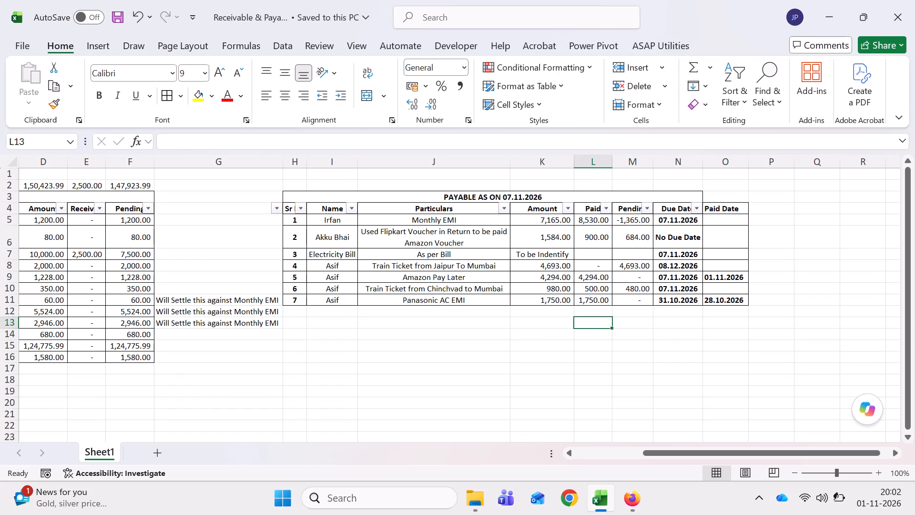
Check the sum of the payable amounts in K5:K11.
click(542, 210)
click(555, 308)
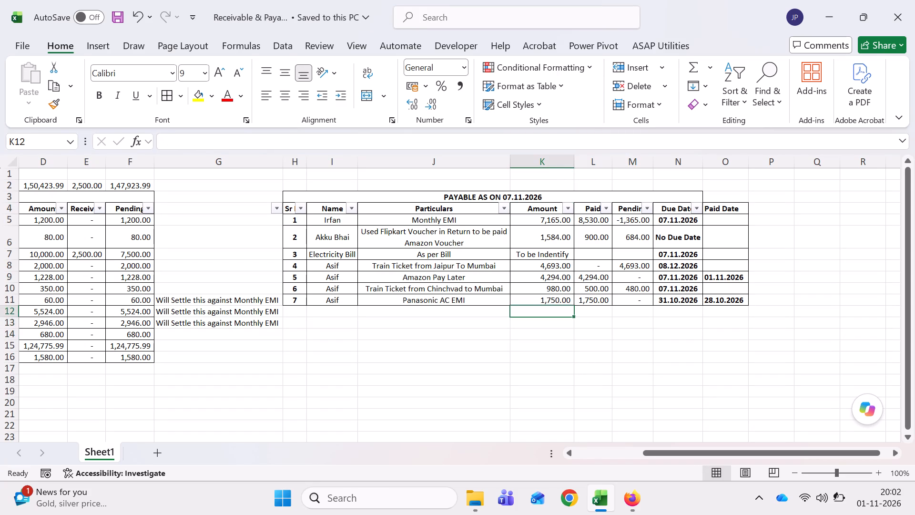
click(546, 299)
click(539, 211)
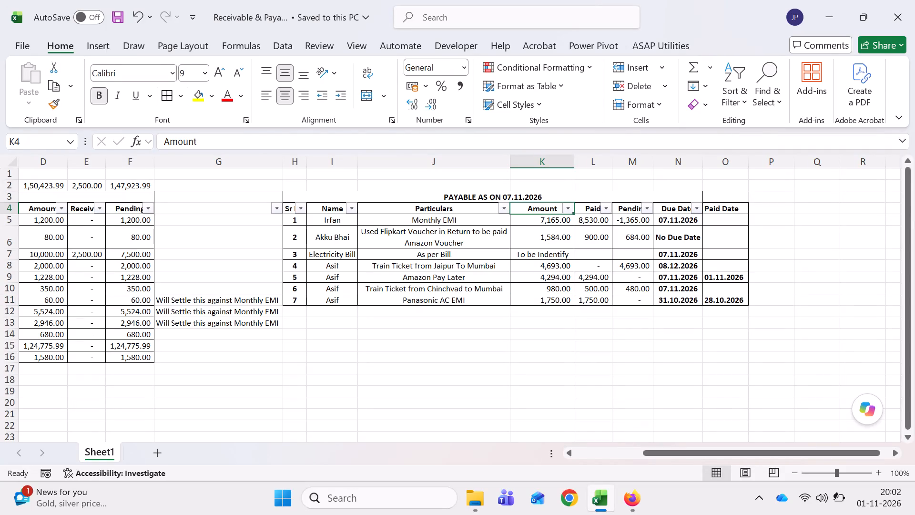
drag(543, 224, 550, 301)
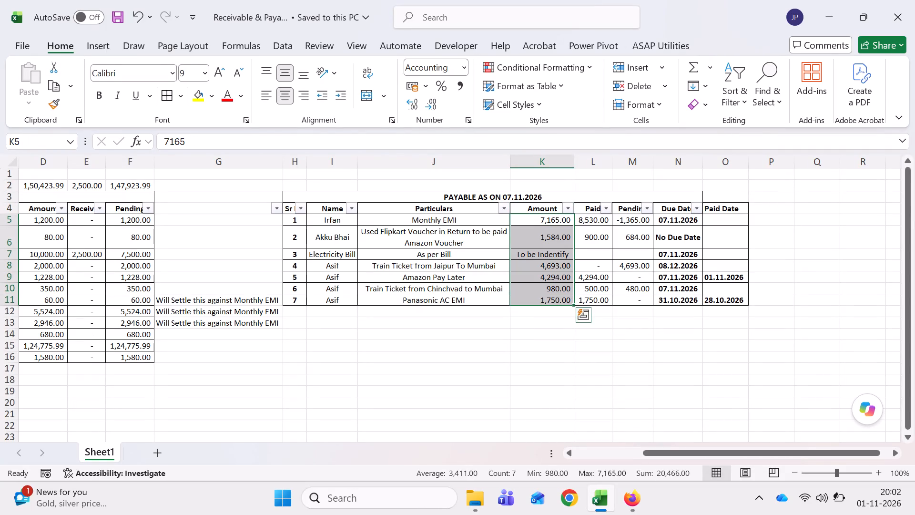
Examine the last receivable entry's amount, the Monthly EMI payable row's formulas and the Flipkart voucher row's paid amount.
click(119, 352)
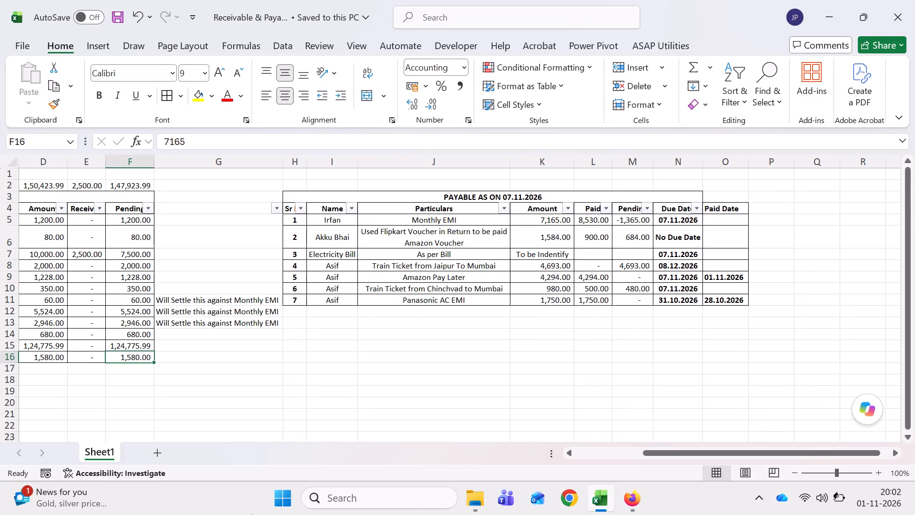
key(ctrl+Left)
key(ctrl+Left)
key(ctrl+Left)
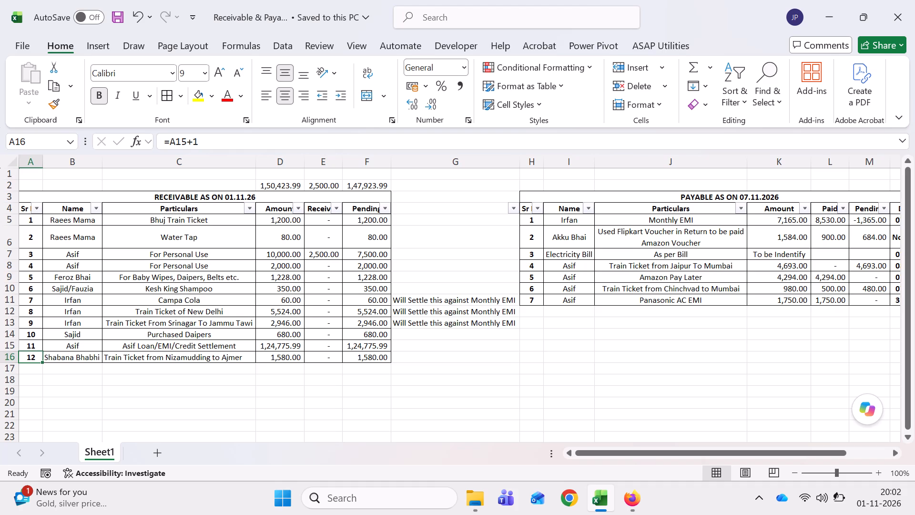
click(283, 359)
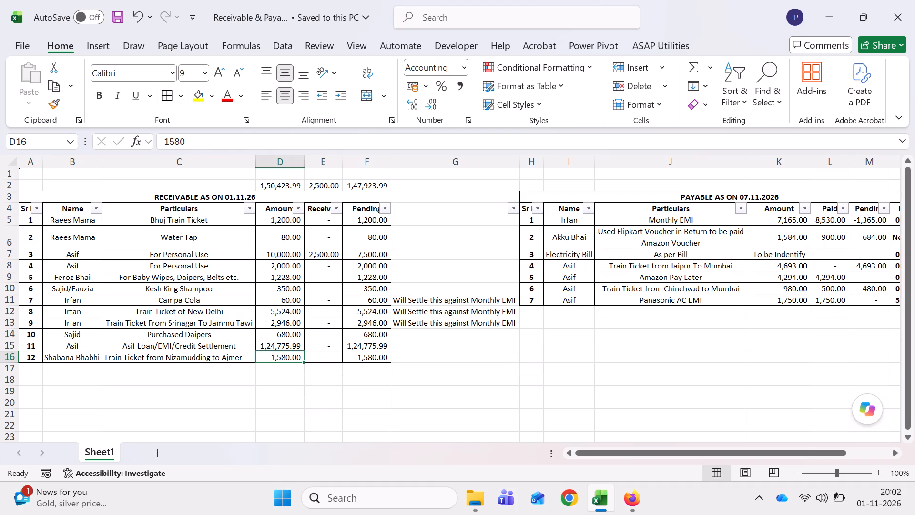
click(568, 218)
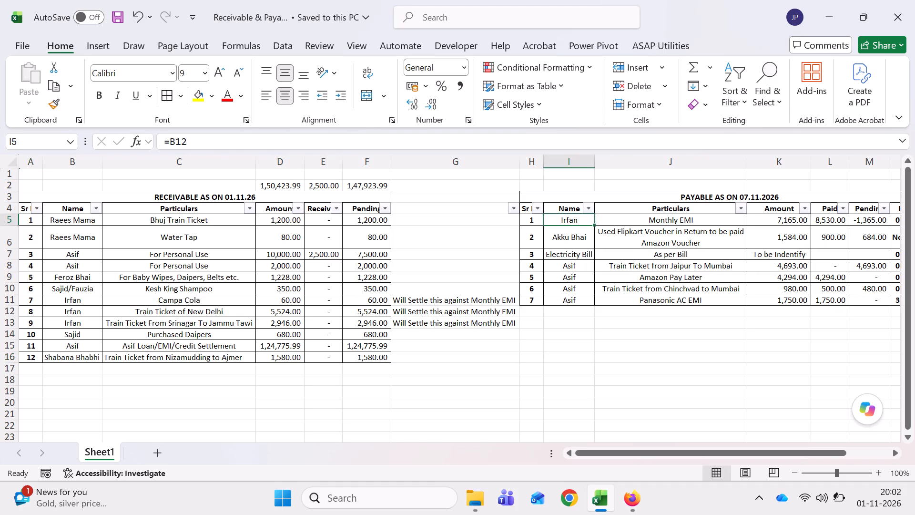
key(Right)
key(Right)
key(Right)
key(Right)
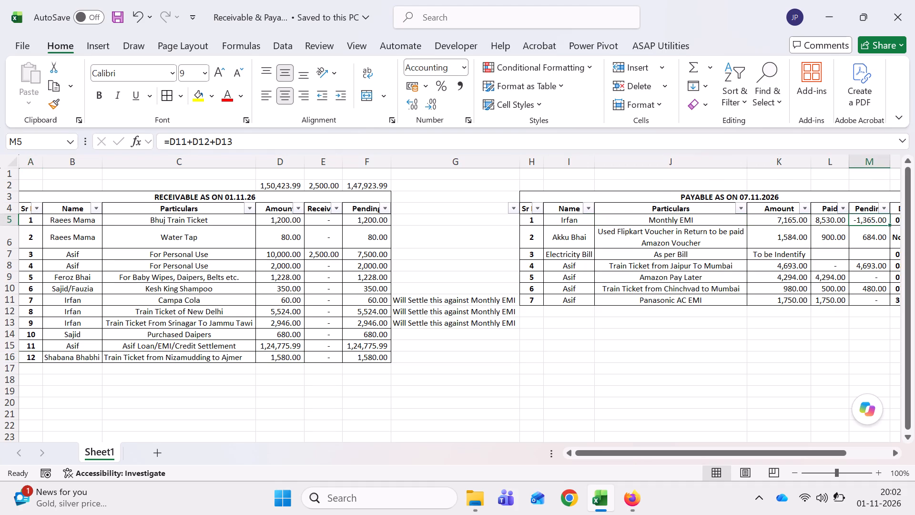
key(Right)
key(Right)
key(Left)
key(Left)
key(Left)
key(Down)
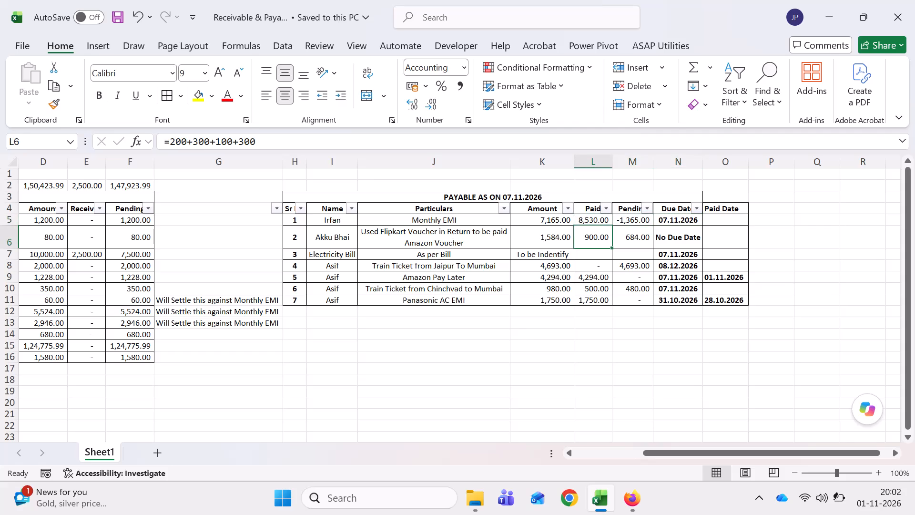
Save the workbook again after the review.
click(122, 20)
Examine the payable table's pending amounts, due dates, title row and the pending formula for the Monthly EMI entry.
click(627, 261)
click(635, 236)
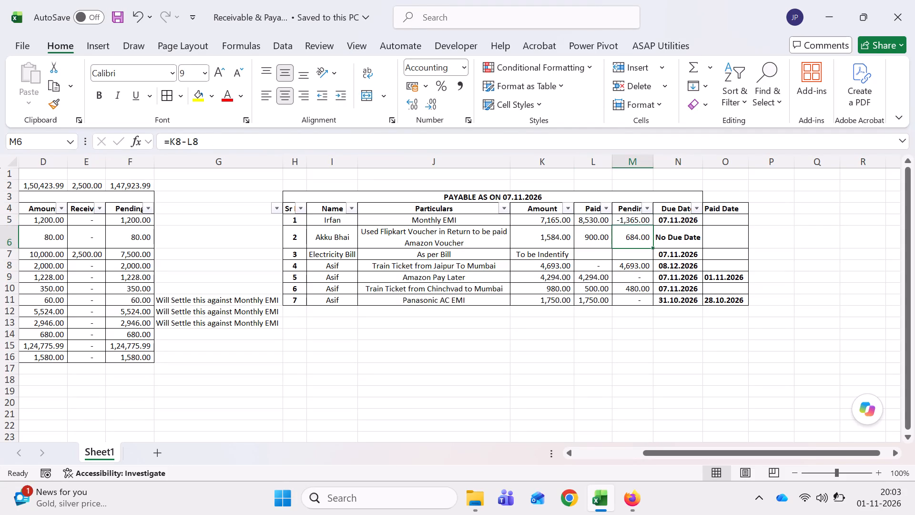
drag(635, 220, 635, 299)
click(740, 283)
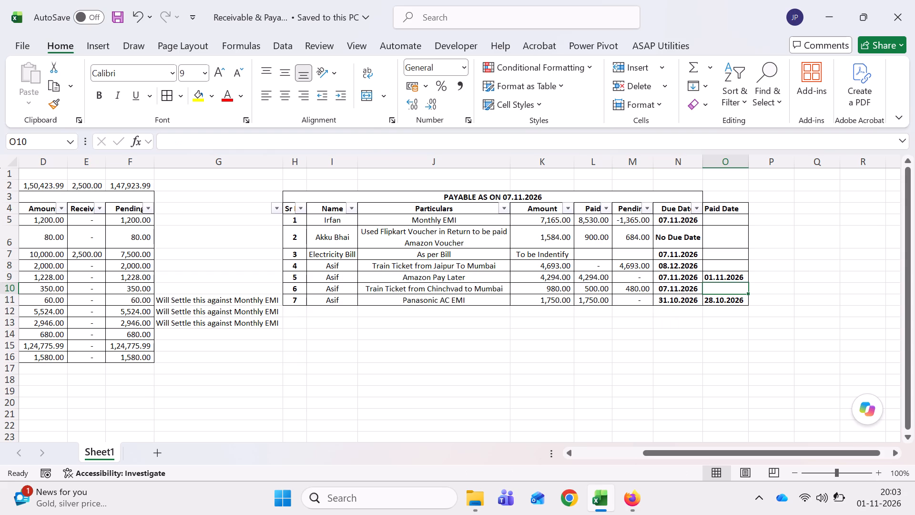
click(662, 291)
click(690, 273)
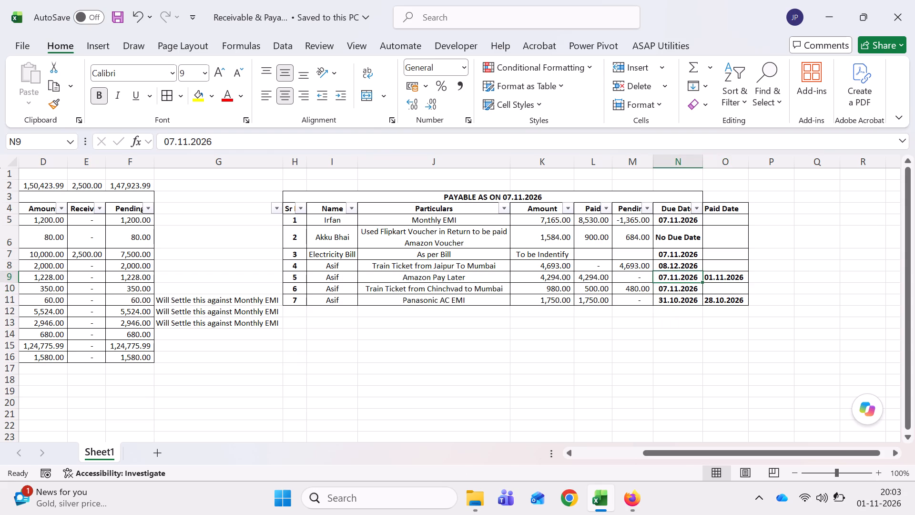
click(690, 293)
click(675, 265)
click(676, 239)
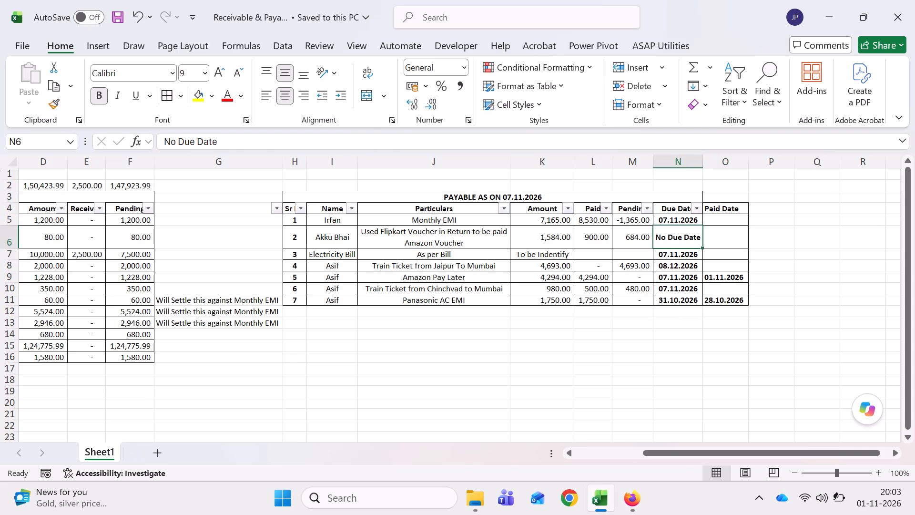
click(681, 207)
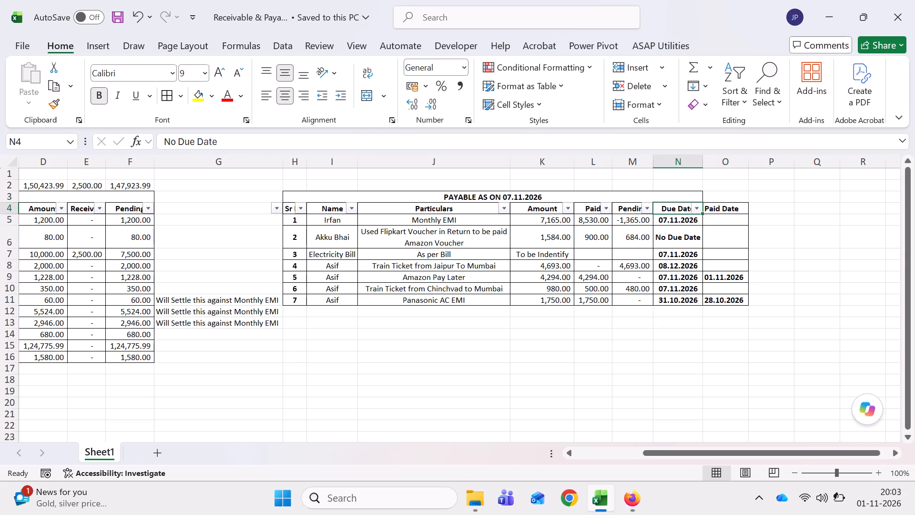
click(591, 199)
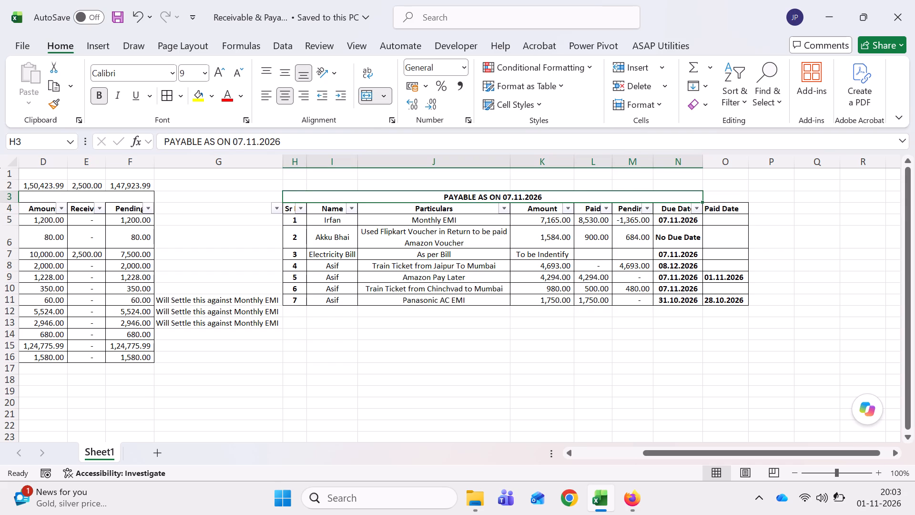
key(Right)
key(Left)
key(Right)
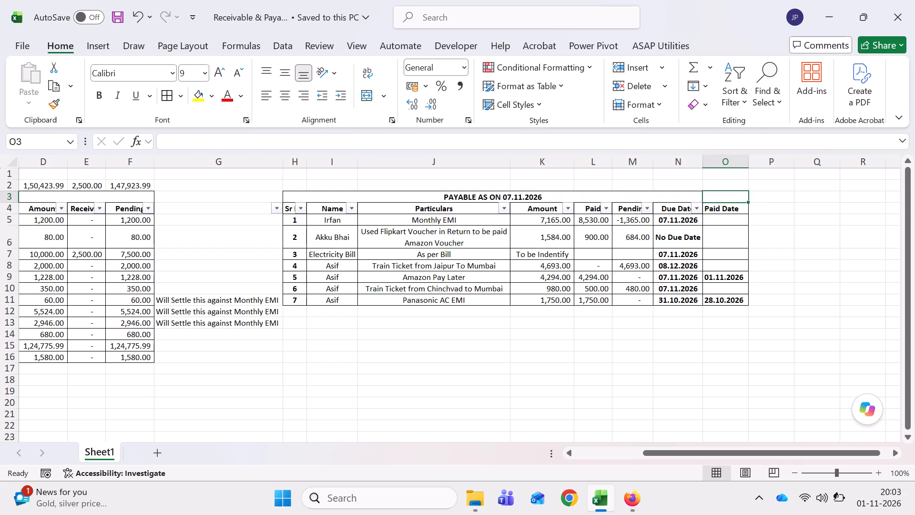
click(624, 222)
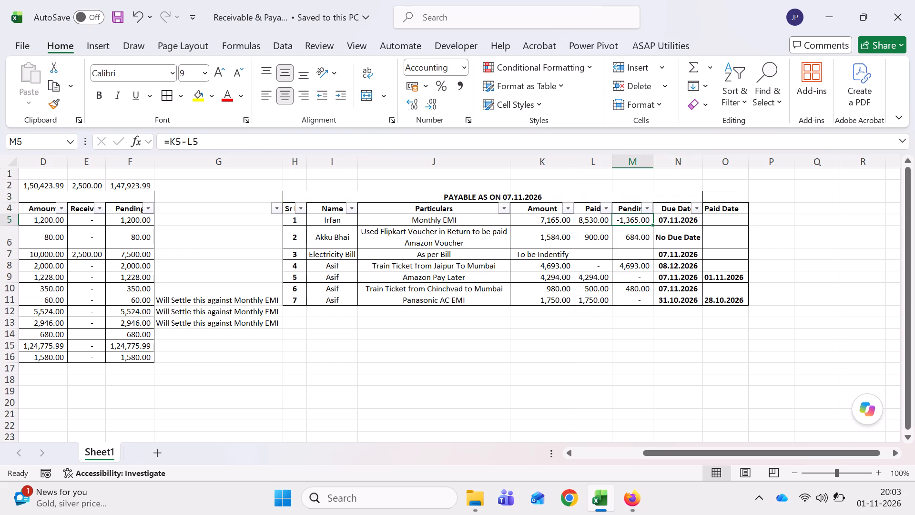
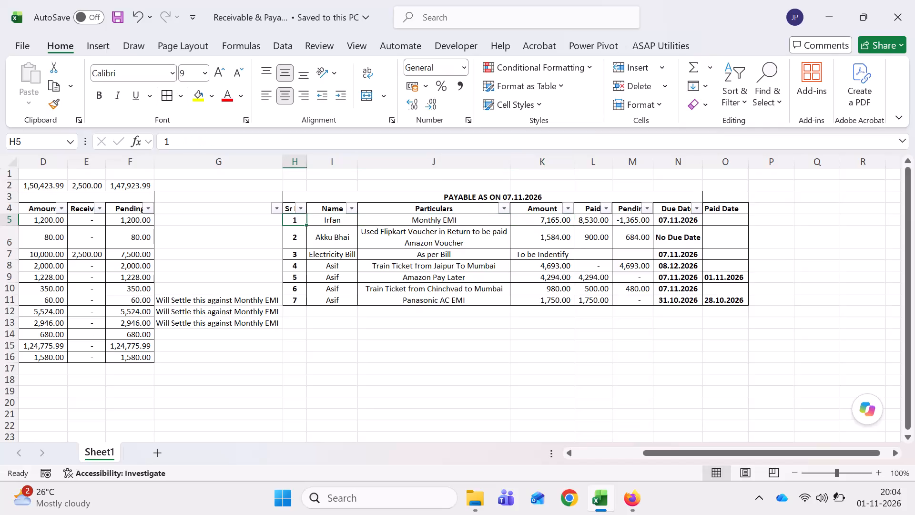
Return along row 5 to the first entry's serial number in the receivable table.
key(Left)
key(Left)
key(Left)
key(Left)
key(Left)
key(Left)
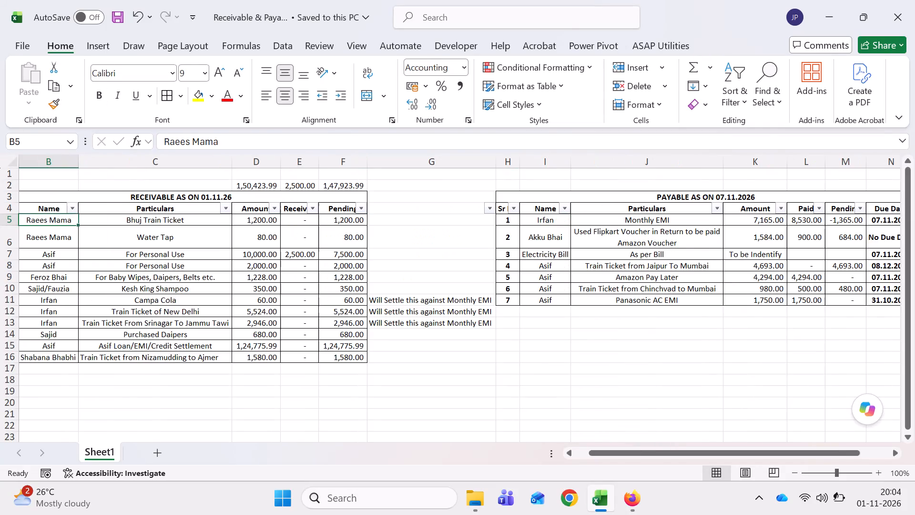
key(Left)
key(Left)
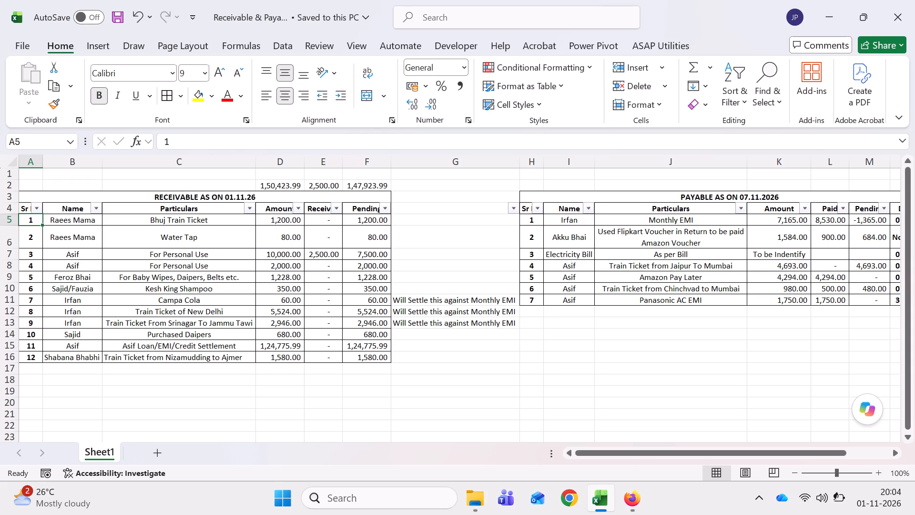
Switch to Firefox and close its window.
click(630, 498)
click(898, 0)
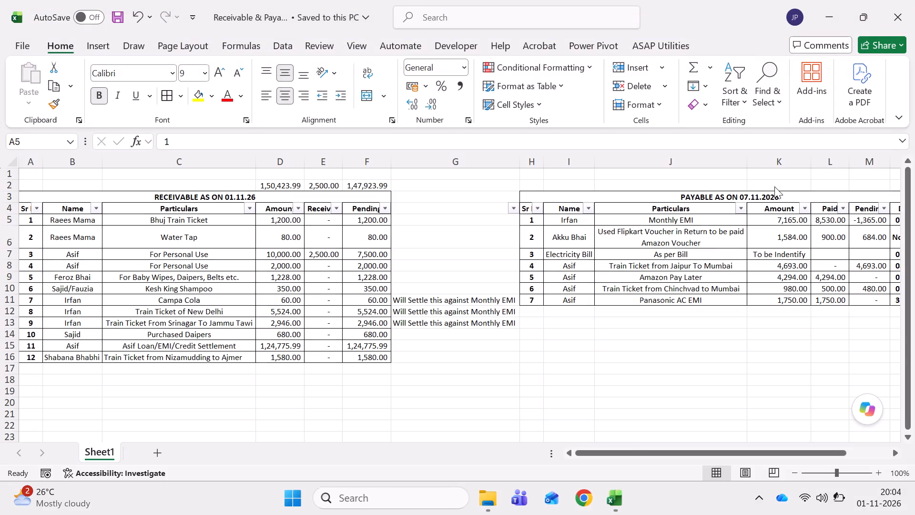
Filter the receivable table's Name column to show only Irfan's entries.
click(187, 308)
click(162, 282)
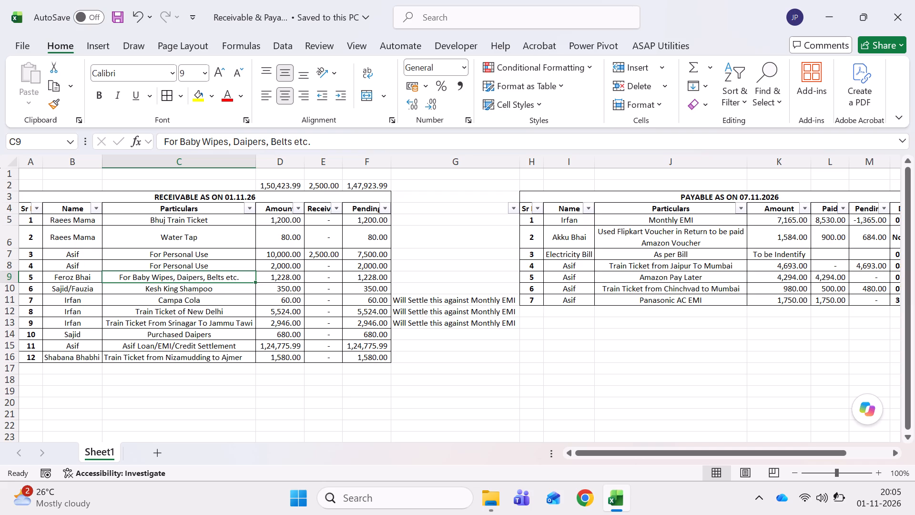
click(67, 238)
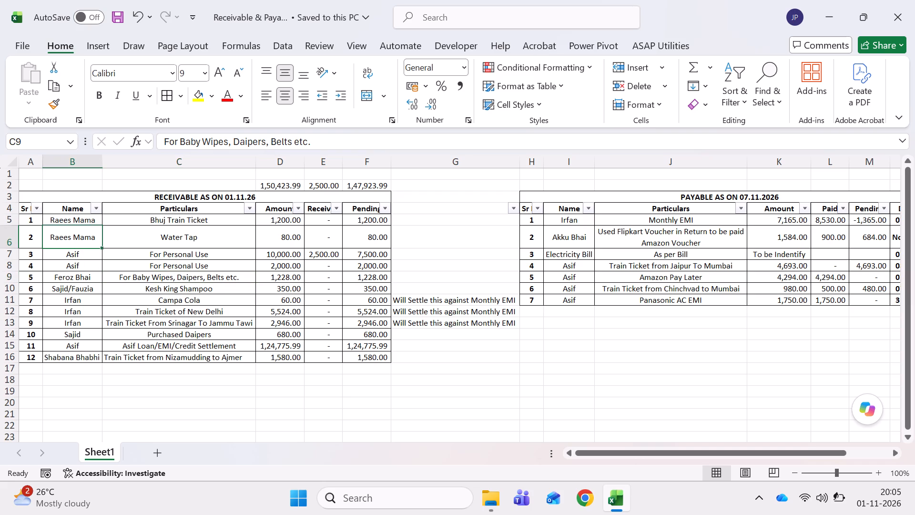
click(96, 205)
click(146, 328)
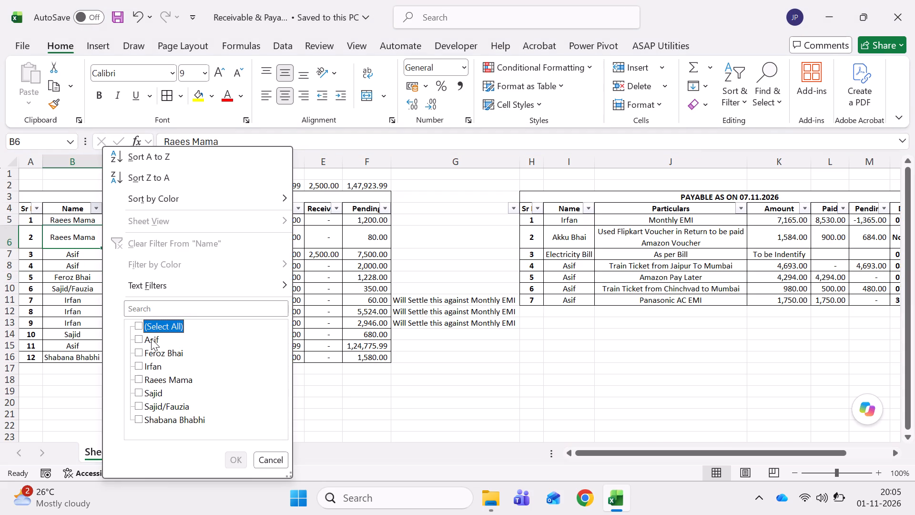
click(152, 360)
click(237, 461)
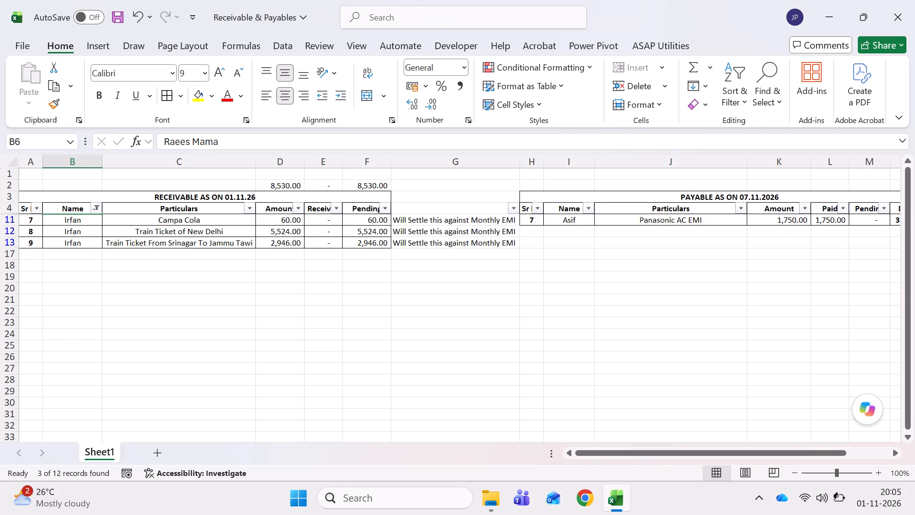
Save the workbook with the receivable table filtered to Irfan.
click(253, 288)
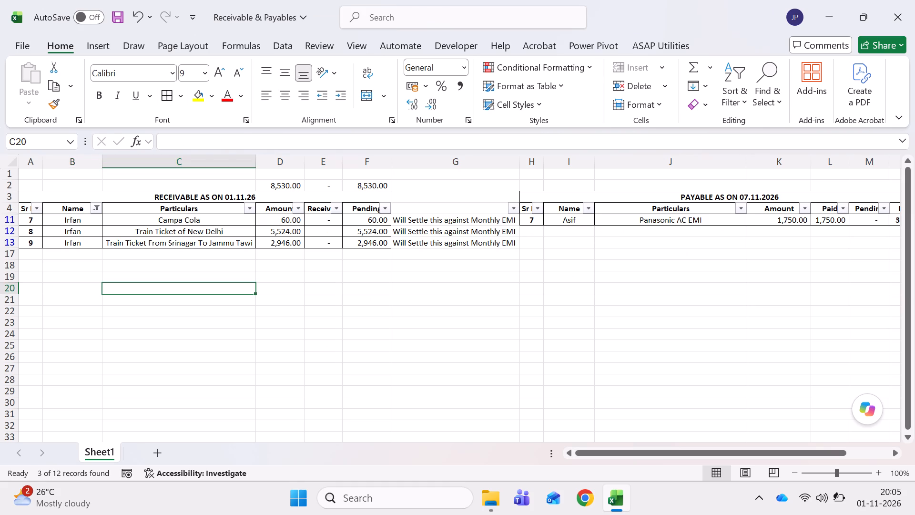
key(ctrl+s)
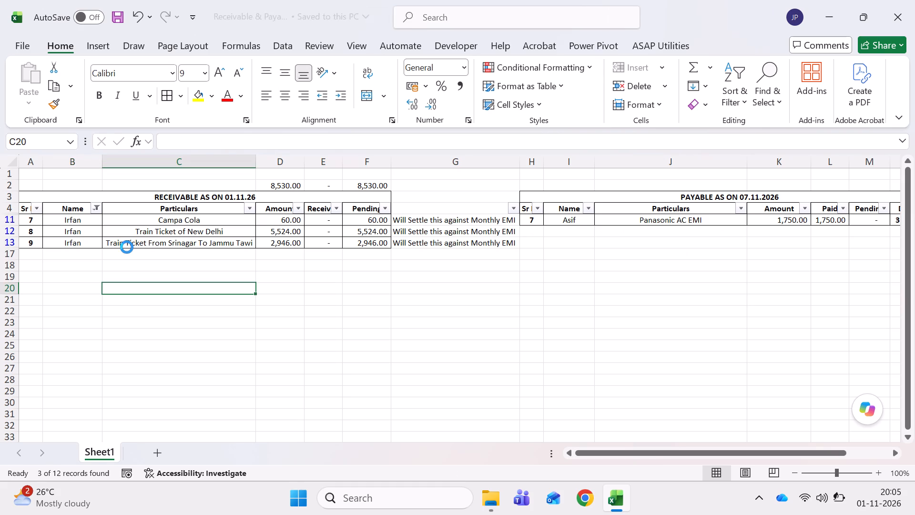
key(ctrl+s)
drag(438, 219, 451, 240)
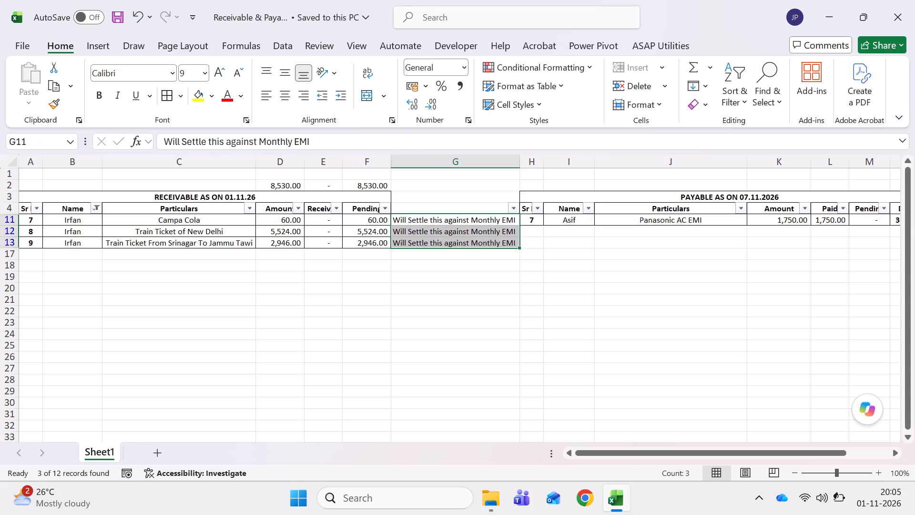
click(78, 280)
click(118, 12)
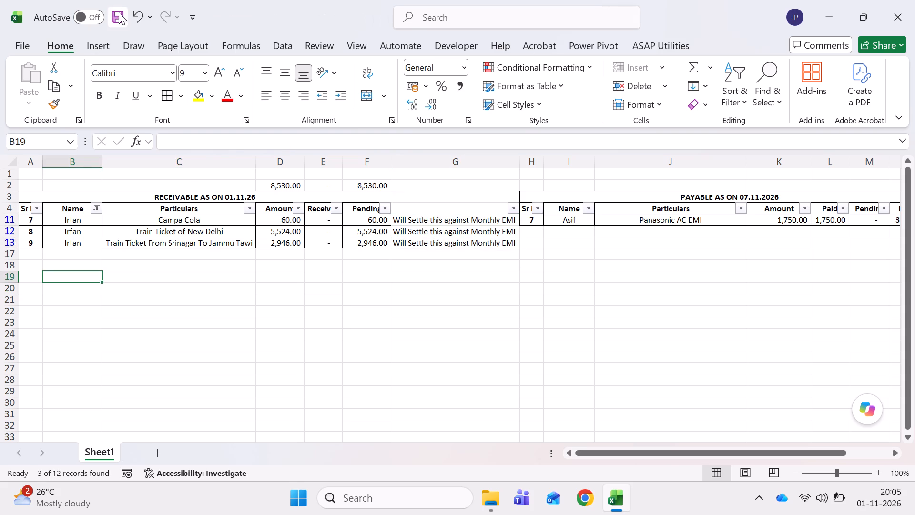
Dismiss the Java update notification and save the workbook again.
drag(163, 218, 172, 247)
click(196, 300)
click(164, 245)
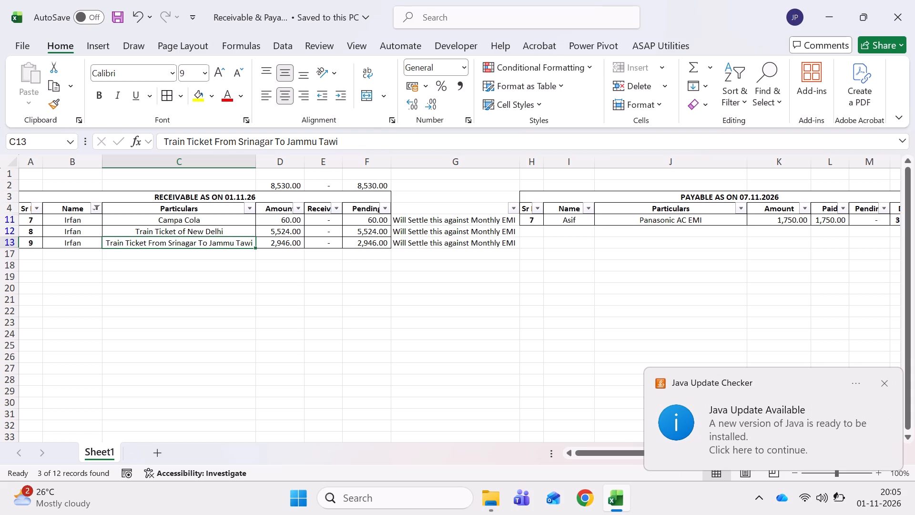
click(879, 383)
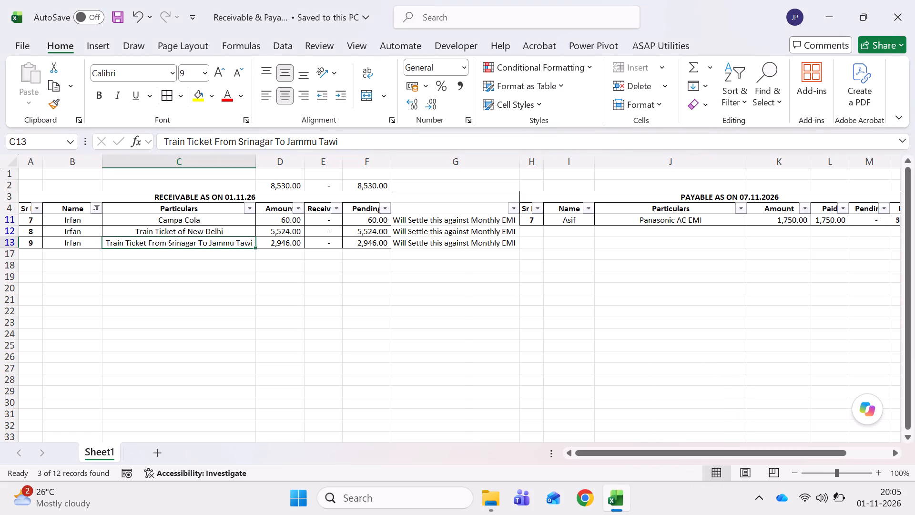
click(71, 210)
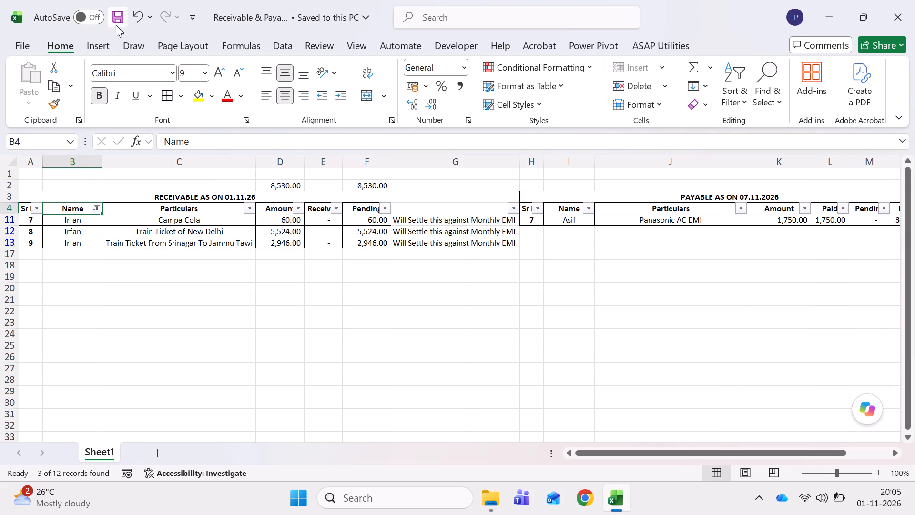
click(116, 11)
Examine Irfan's filtered receivable rows from the header down, from serial number to pending amount.
key(Left)
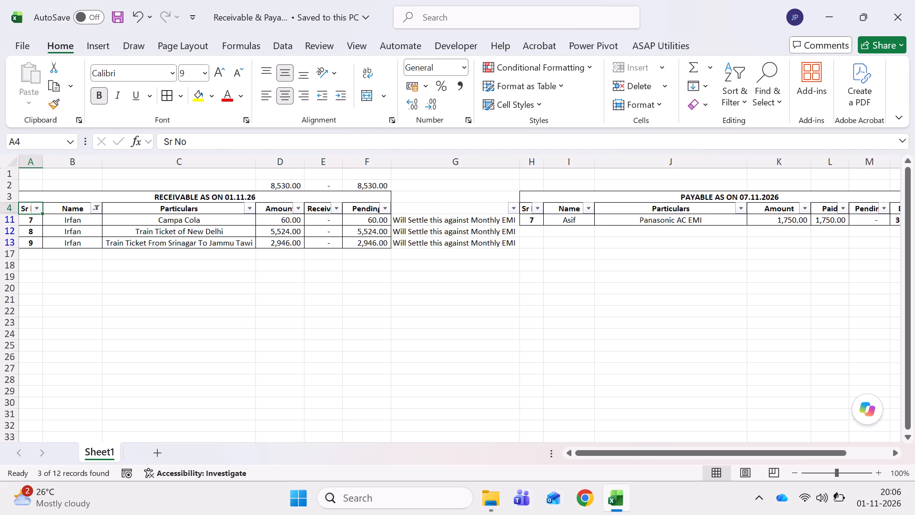
key(shift+Right)
key(shift+Right)
key(shift+Right)
key(shift+Right)
key(shift+Right)
key(shift+Down)
key(shift+Down)
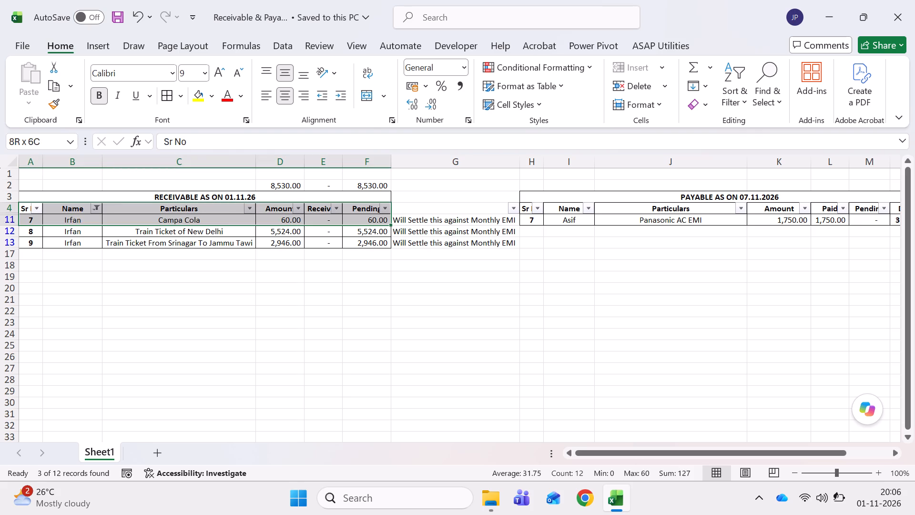
key(shift+Down)
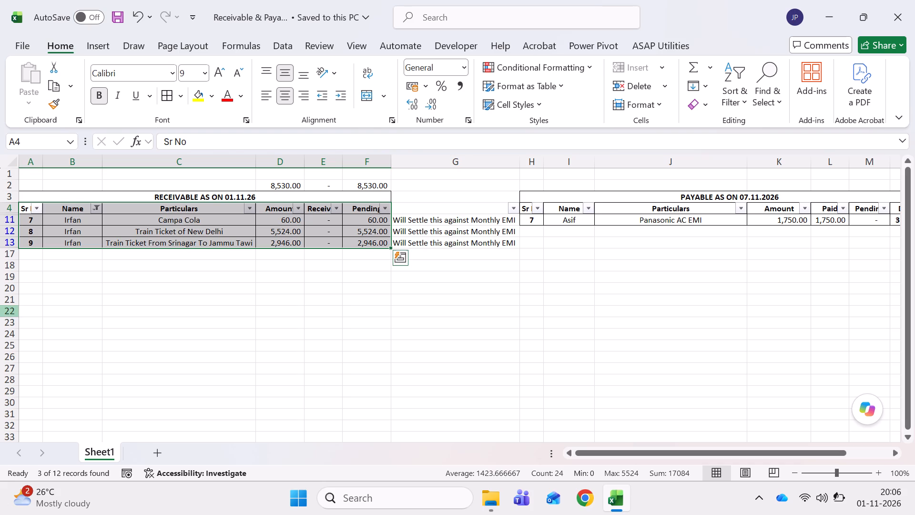
drag(76, 221, 185, 247)
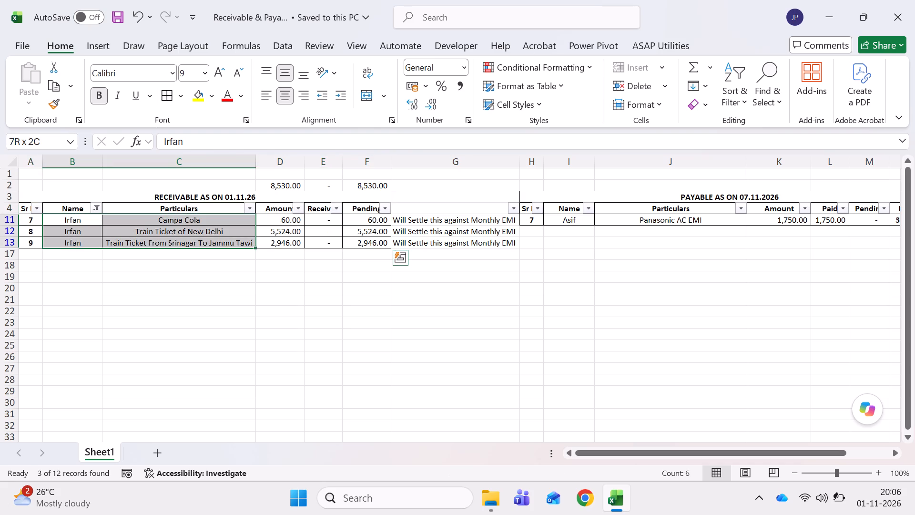
drag(185, 247, 362, 242)
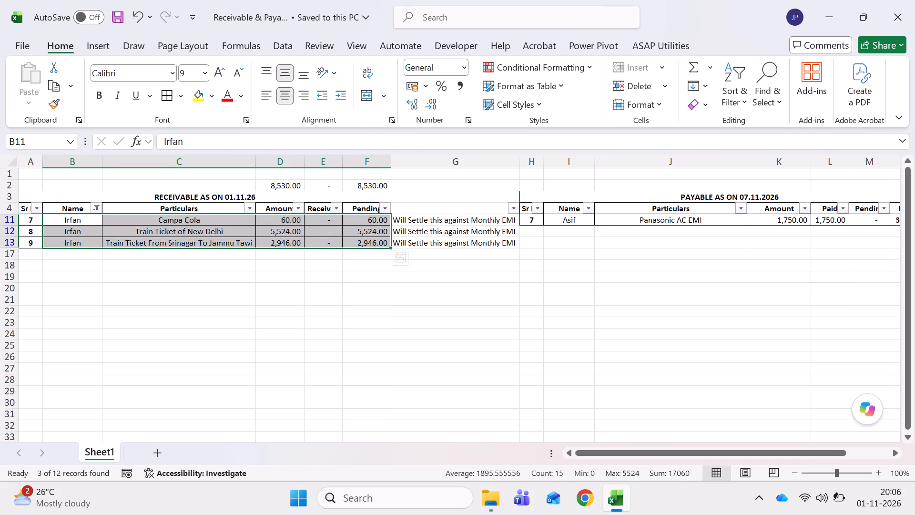
click(283, 259)
Make the Amount and Pending subtotals in D2 and F2 above the receivable table bold.
click(279, 185)
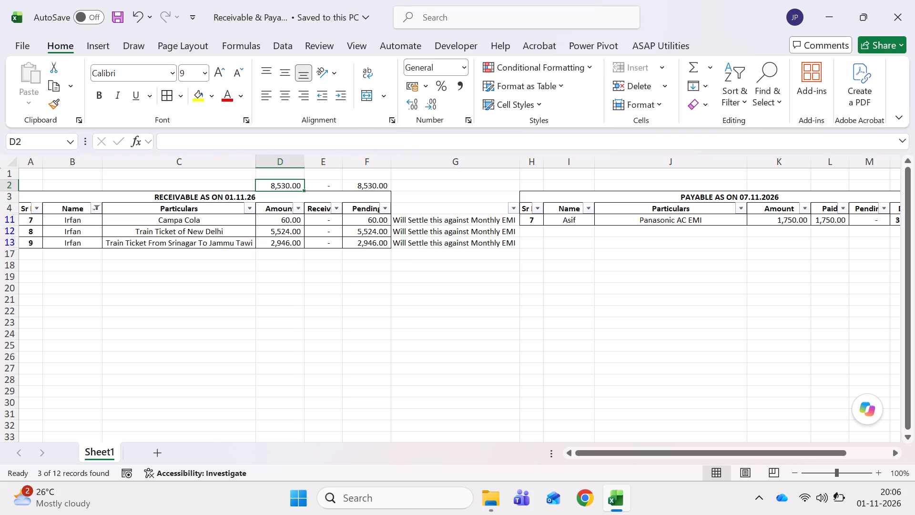
key(ctrl+b)
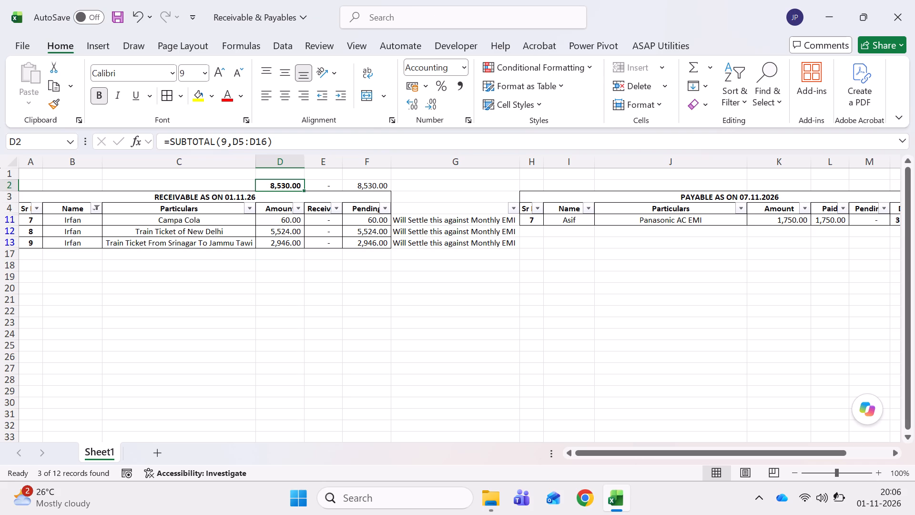
click(372, 184)
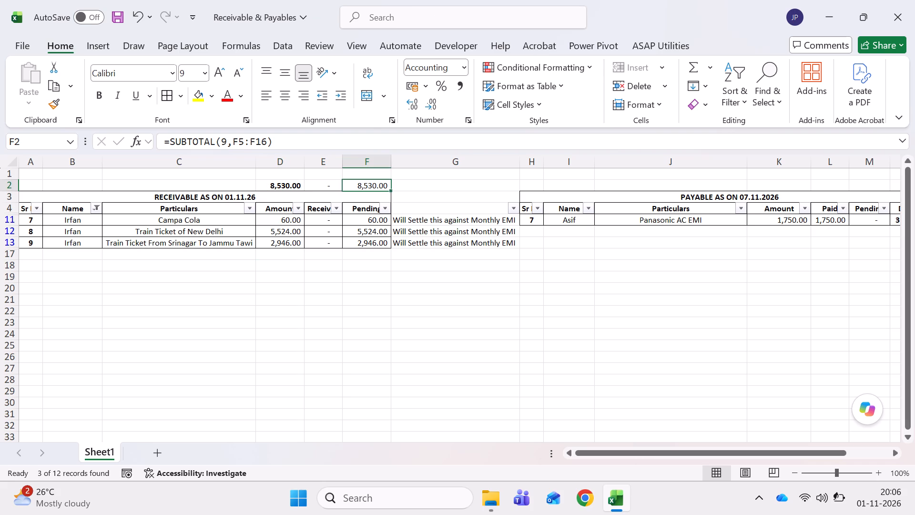
key(ctrl+b)
click(291, 328)
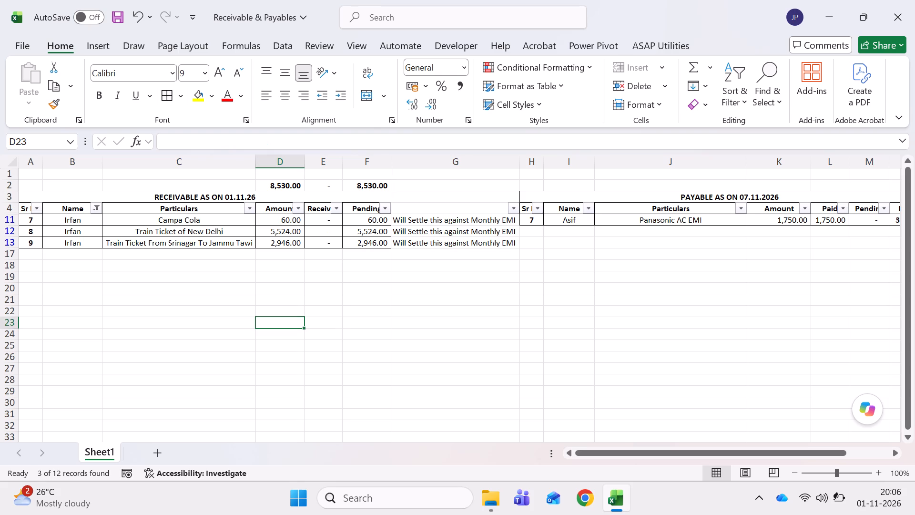
Examine Irfan's filtered entries and the payable table's due and paid date columns.
click(71, 237)
click(82, 283)
click(62, 224)
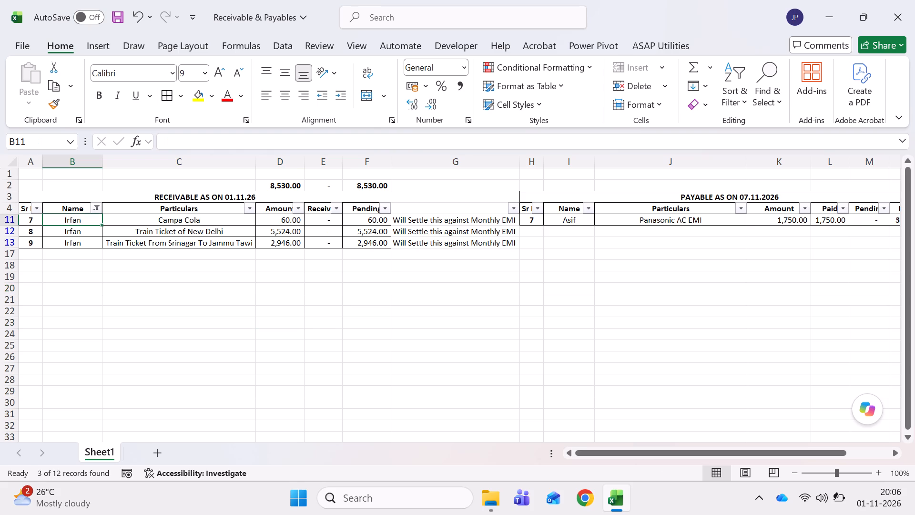
click(72, 277)
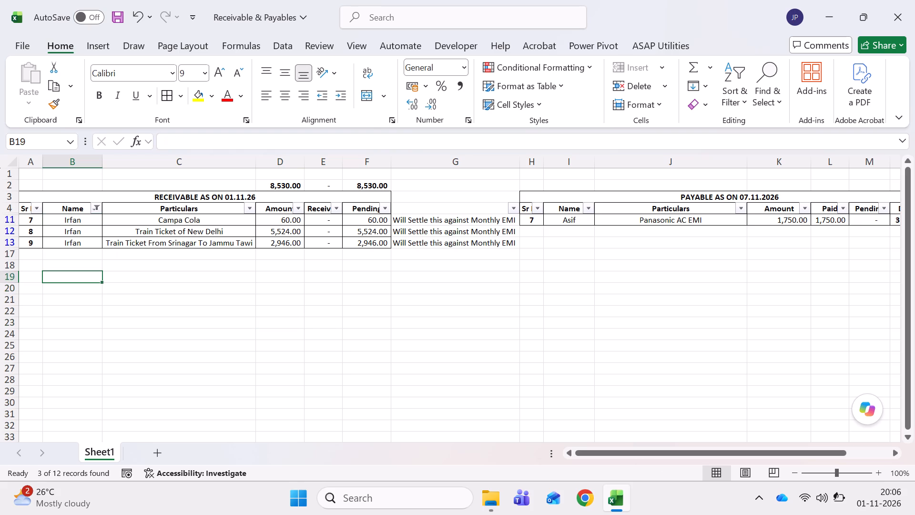
click(893, 454)
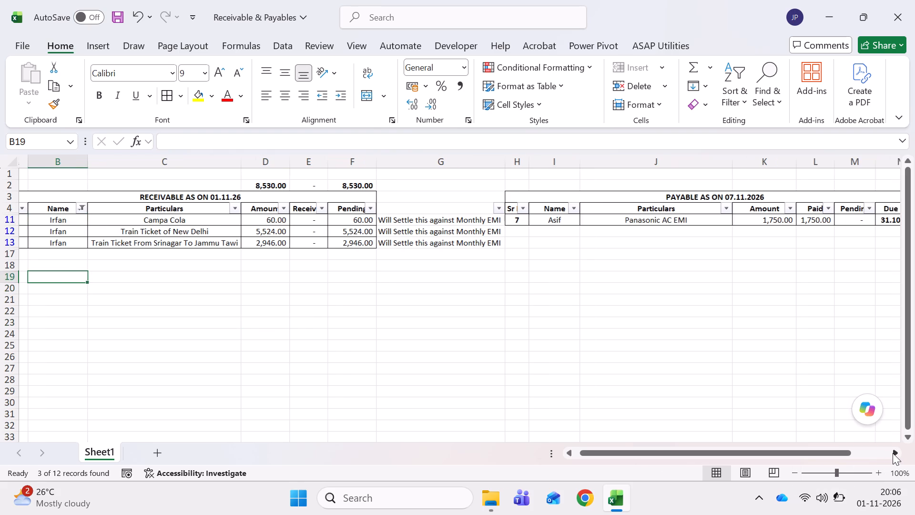
click(893, 453)
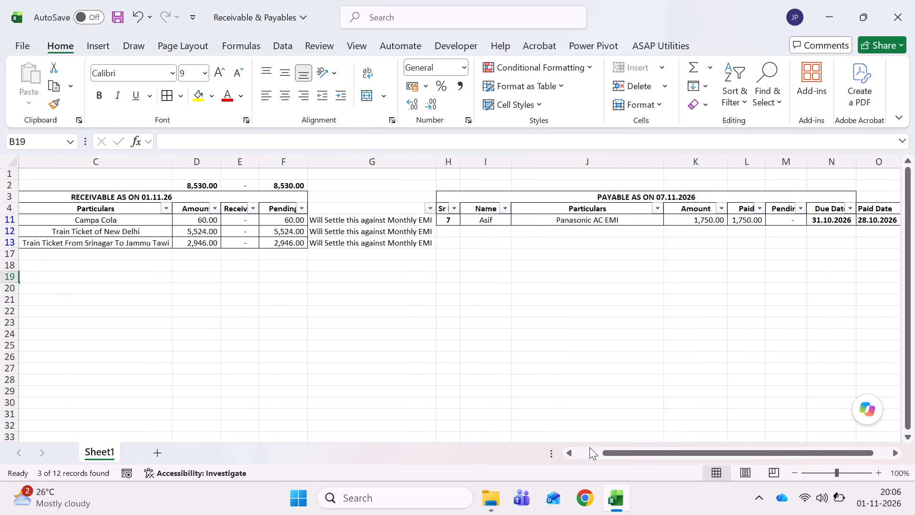
click(590, 447)
Auto-fit column G to the width of the settlement notes.
click(877, 475)
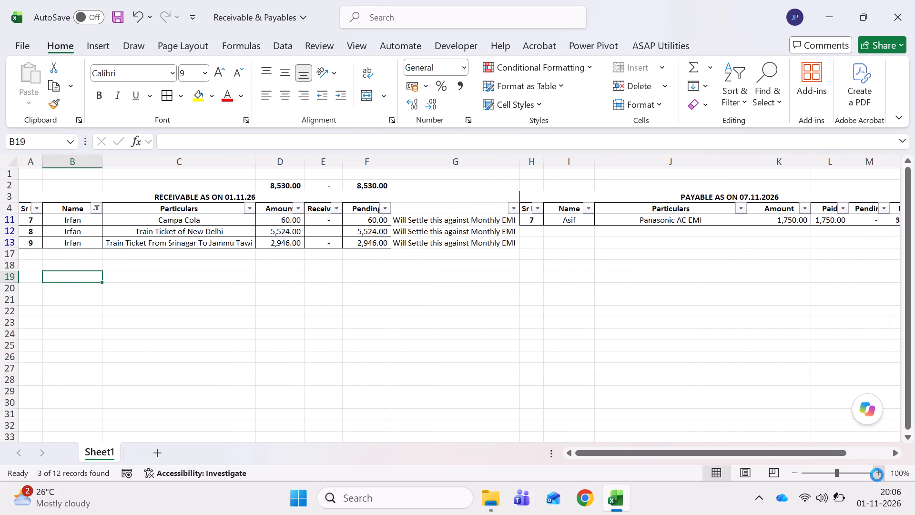
click(877, 474)
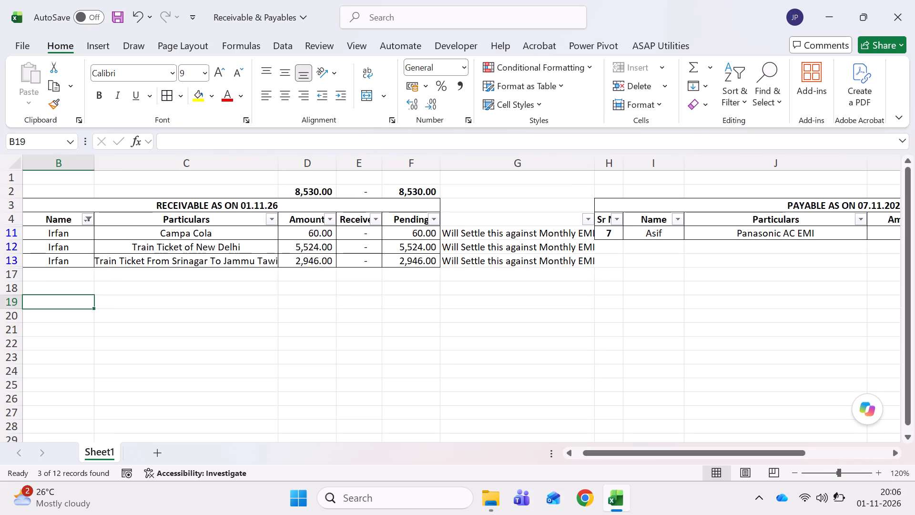
double_click(598, 165)
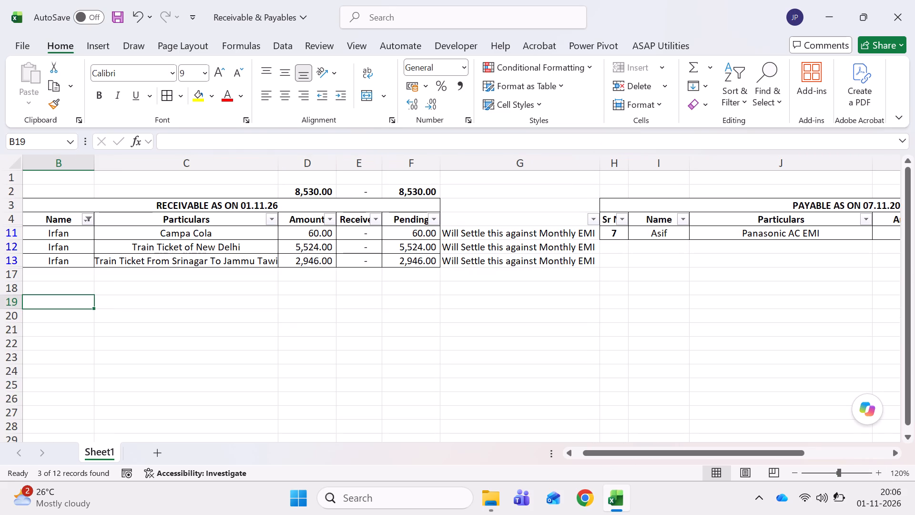
click(569, 453)
double_click(570, 453)
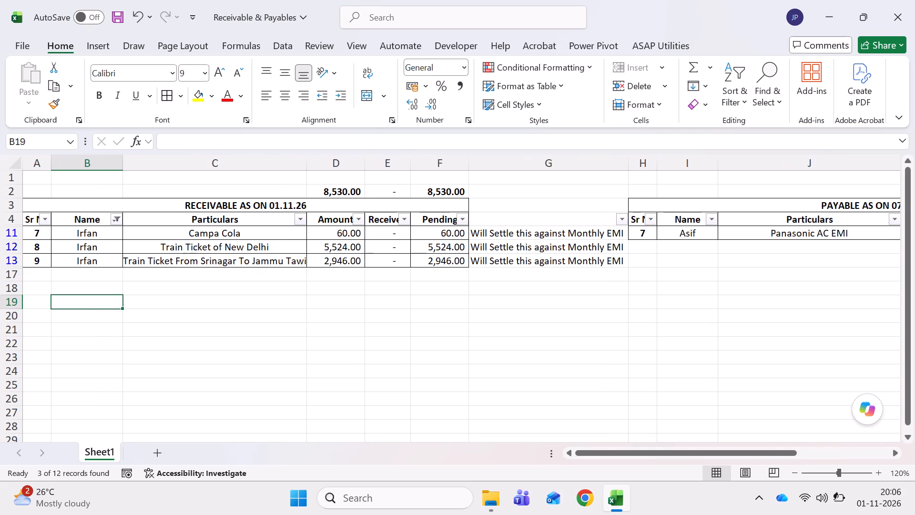
Auto-fit the receivable table's Particulars column C to its contents.
click(245, 251)
click(224, 358)
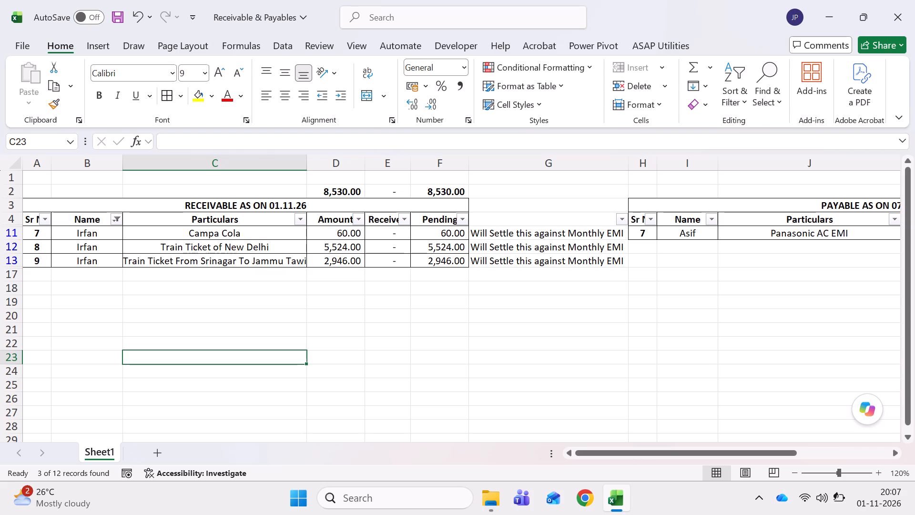
double_click(310, 161)
click(265, 271)
click(231, 300)
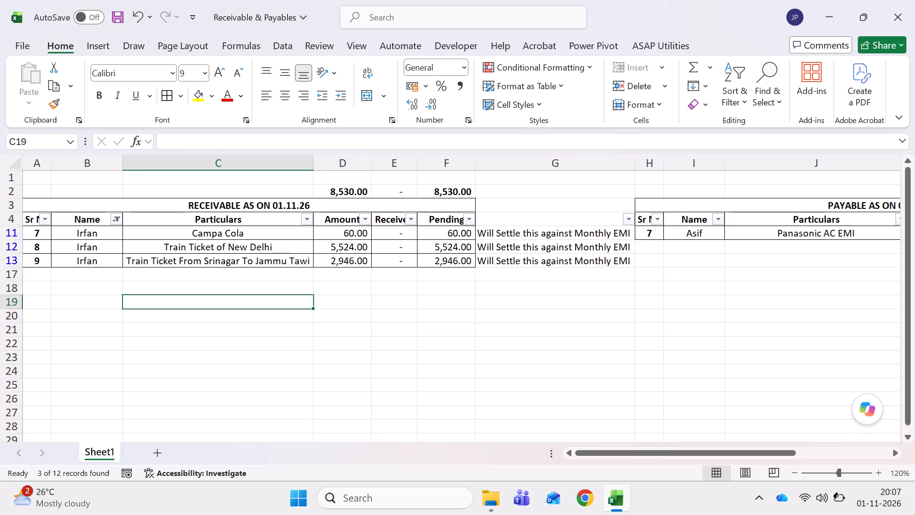
Save the workbook with the bold subtotals and adjusted column widths.
click(217, 239)
key(ctrl+s)
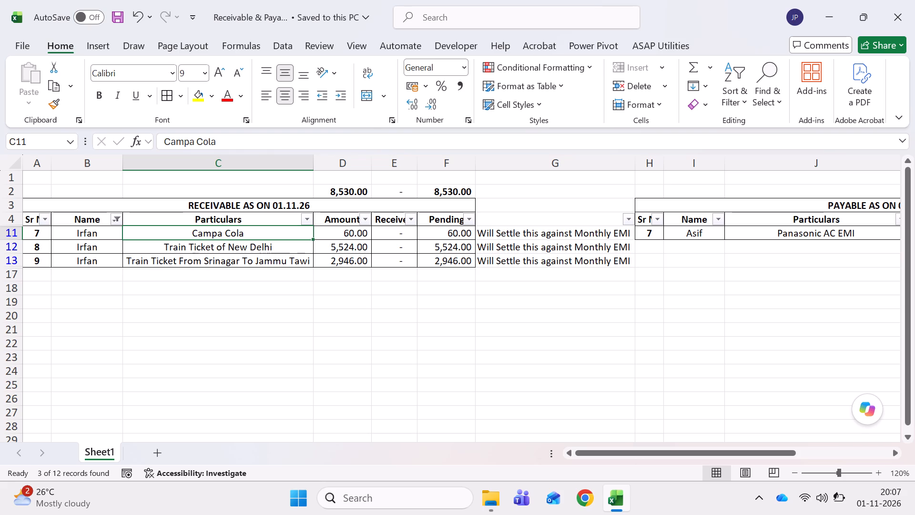
Save the receivable and payable workbook.
key(ctrl+s)
key(ctrl+s)
Open the Conveyance Oct'26 - Pune Kala Pvt Ltd workbook from the Kala Genset Conveyance folder in File Explorer.
click(491, 505)
click(73, 364)
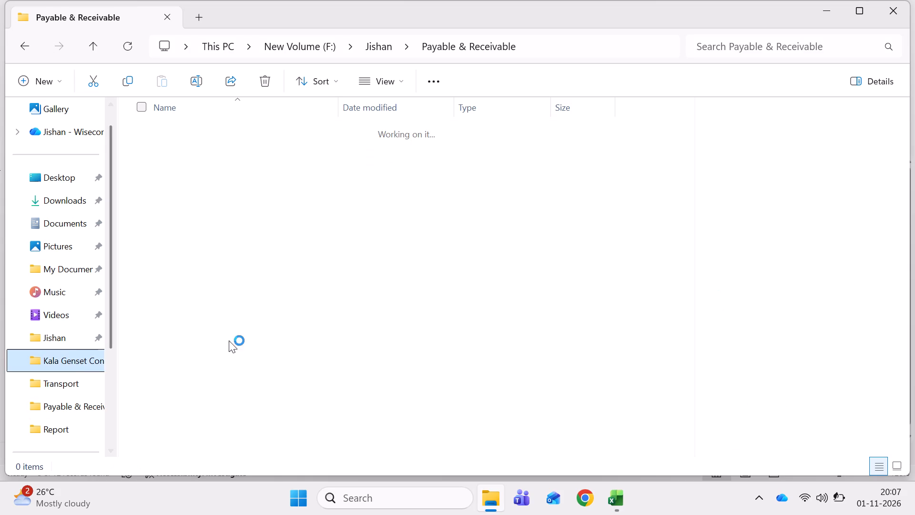
scroll(268, 340, down, 18)
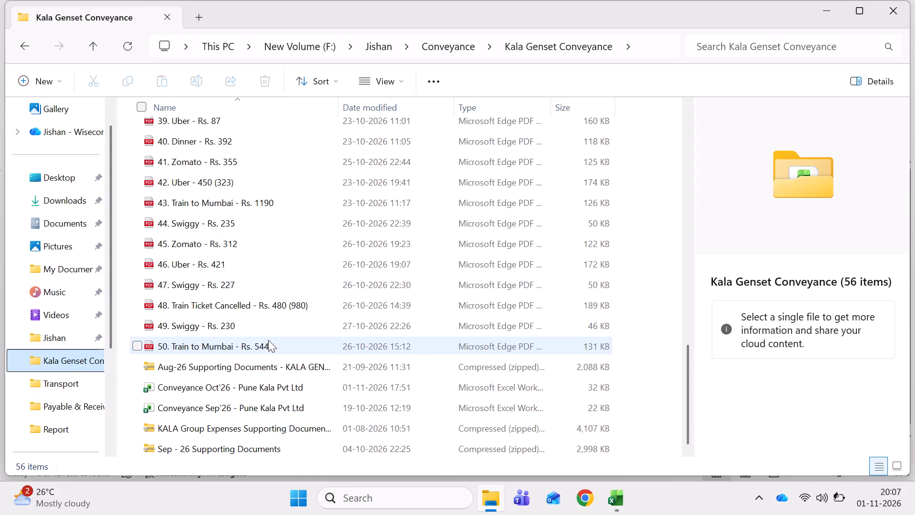
double_click(240, 386)
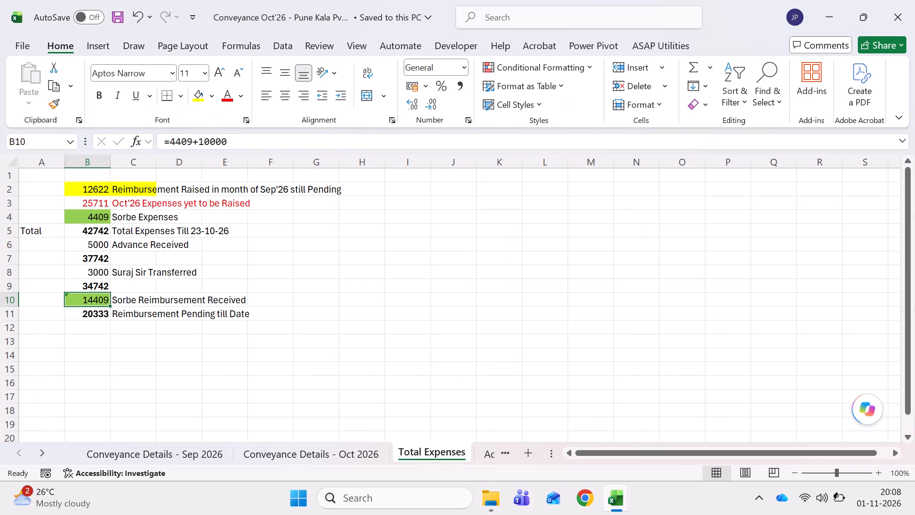
Examine the October and September conveyance totals and the pending reimbursement formula on the Total Expenses sheet.
click(314, 456)
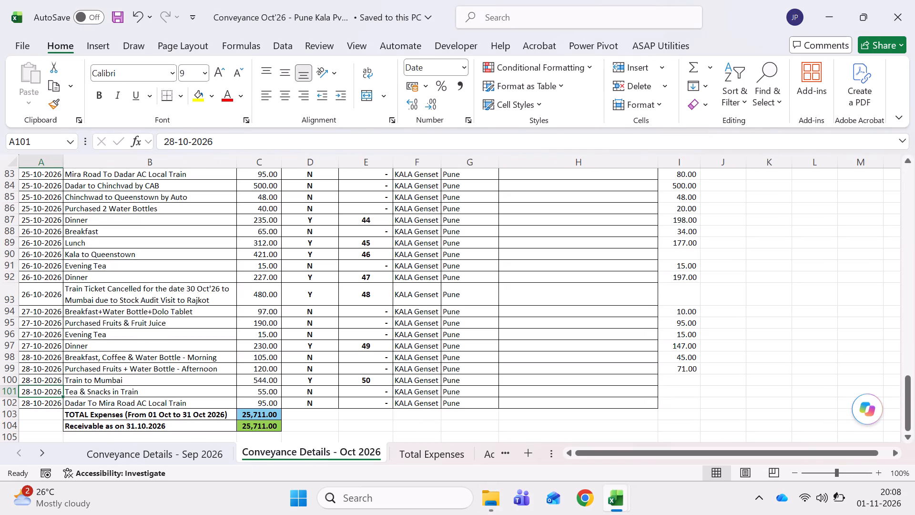
scroll(242, 415, down, 1)
click(266, 340)
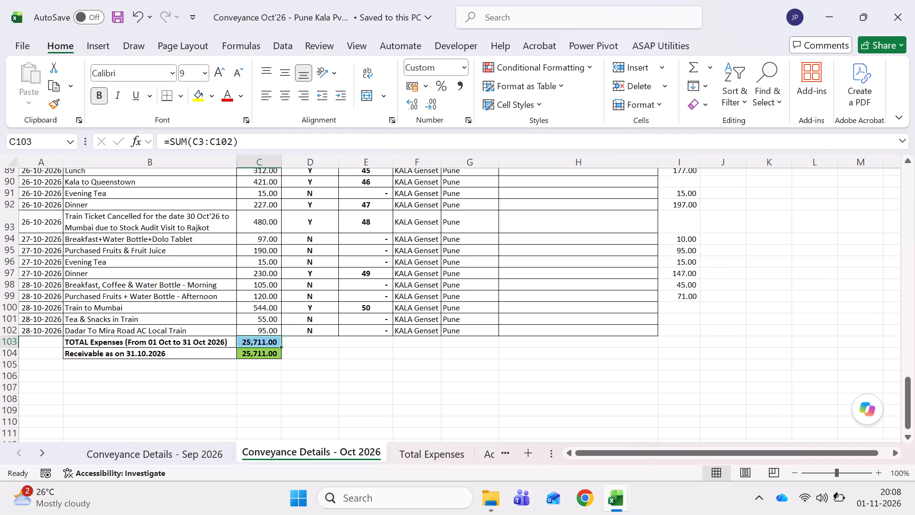
click(174, 459)
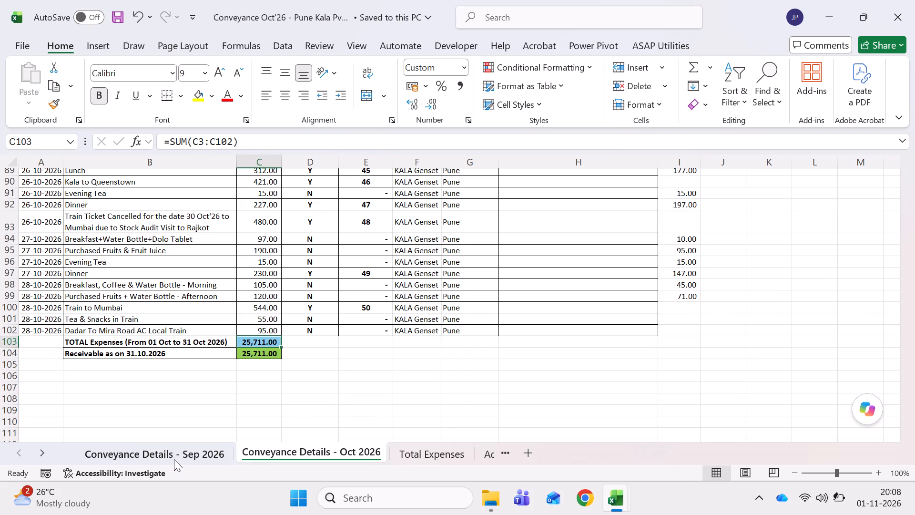
scroll(287, 350, down, 1)
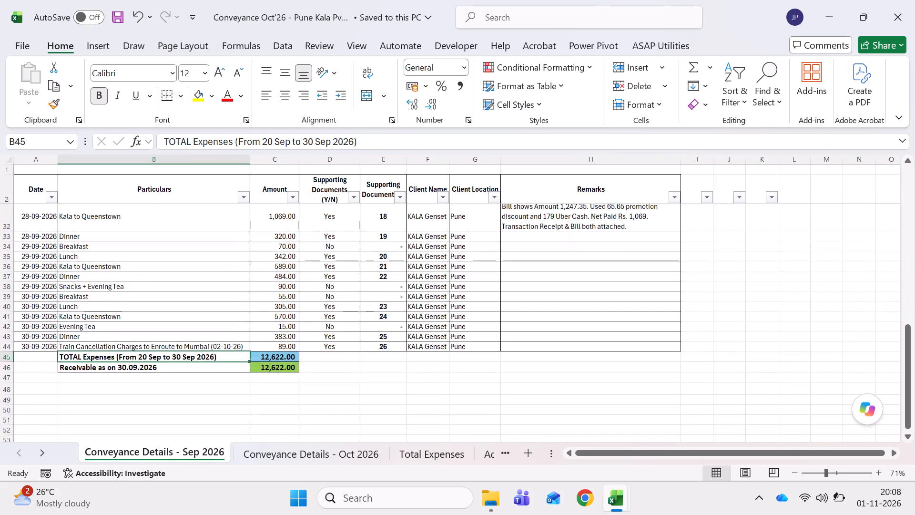
click(309, 449)
click(417, 455)
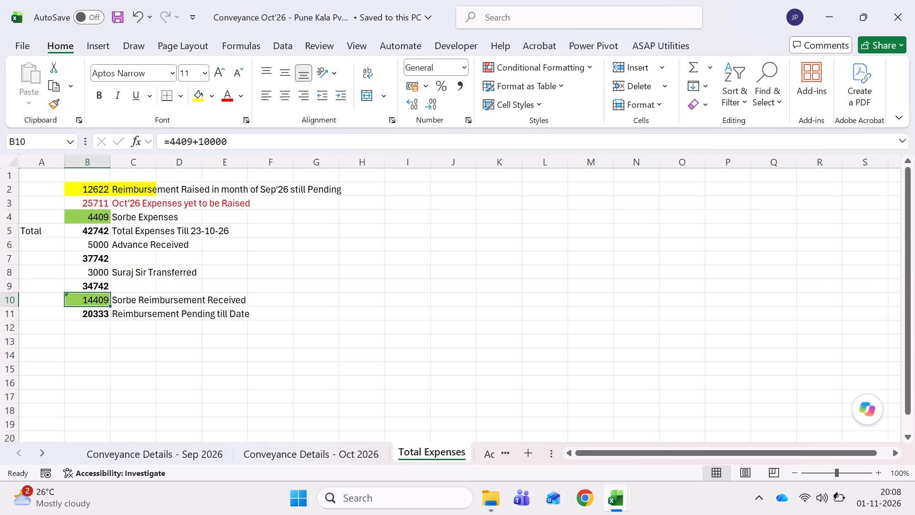
click(138, 386)
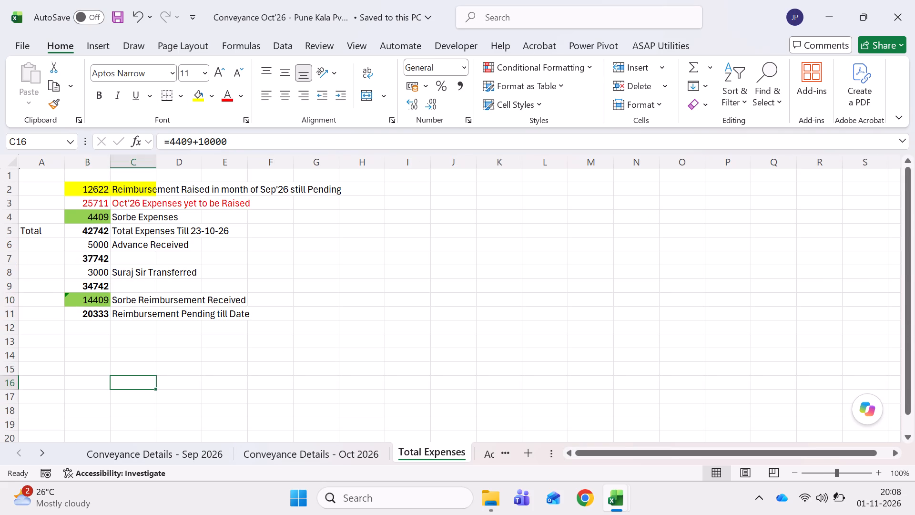
click(84, 315)
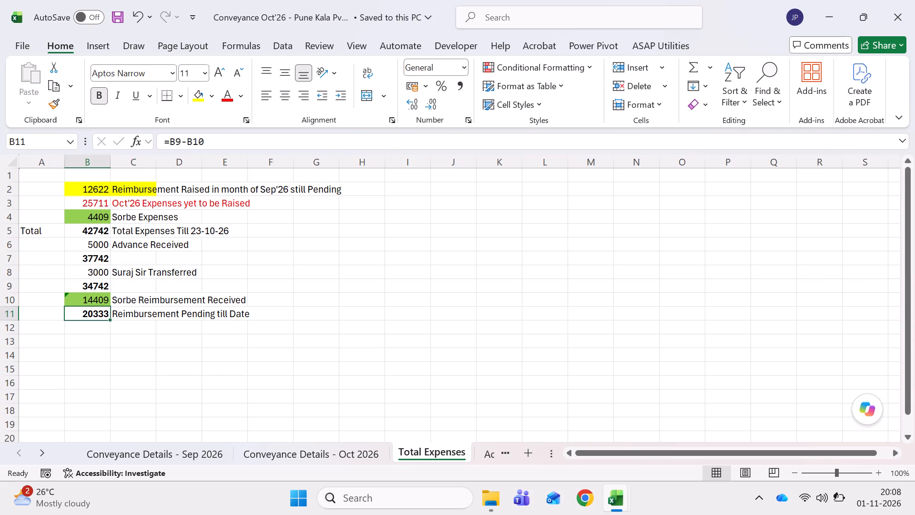
key(F2)
key(Escape)
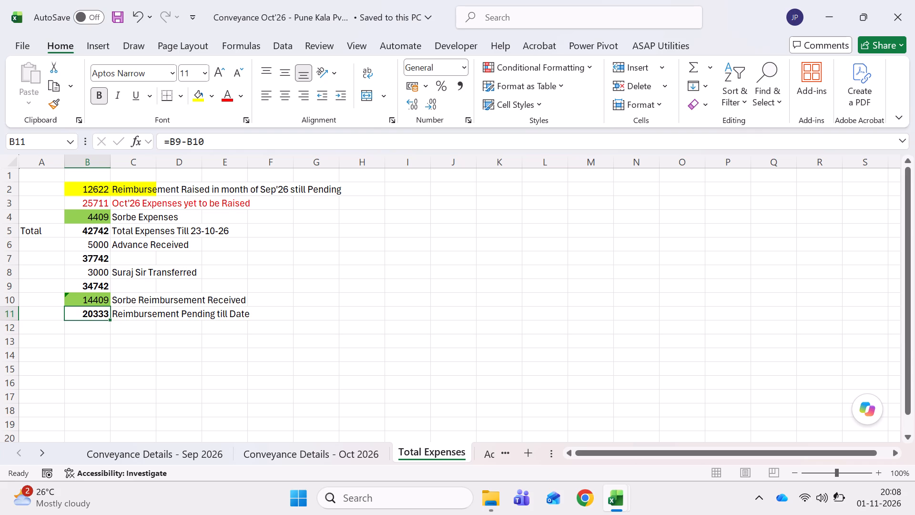
On Total Expenses, enter 4409 in M6 and link M7 and M8 to the September and October TOTAL Expenses amounts.
click(569, 241)
text(4409)
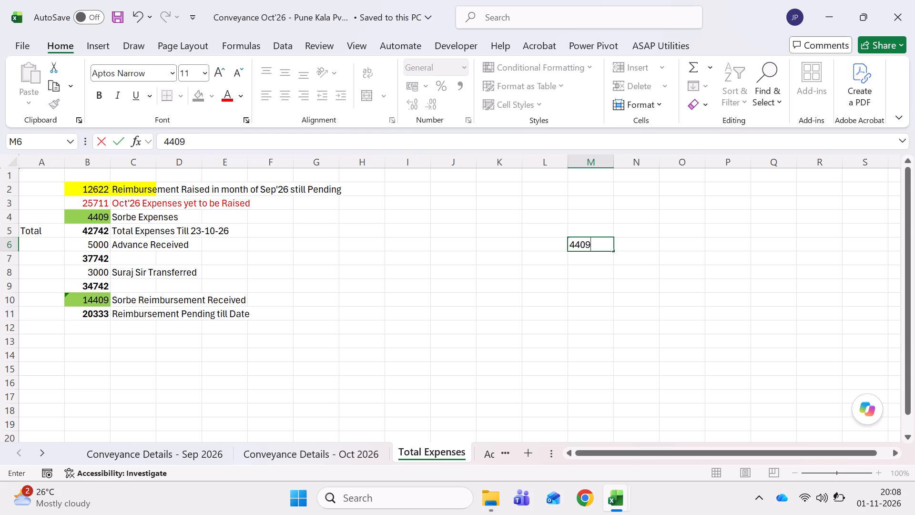
key(Return)
key(equal)
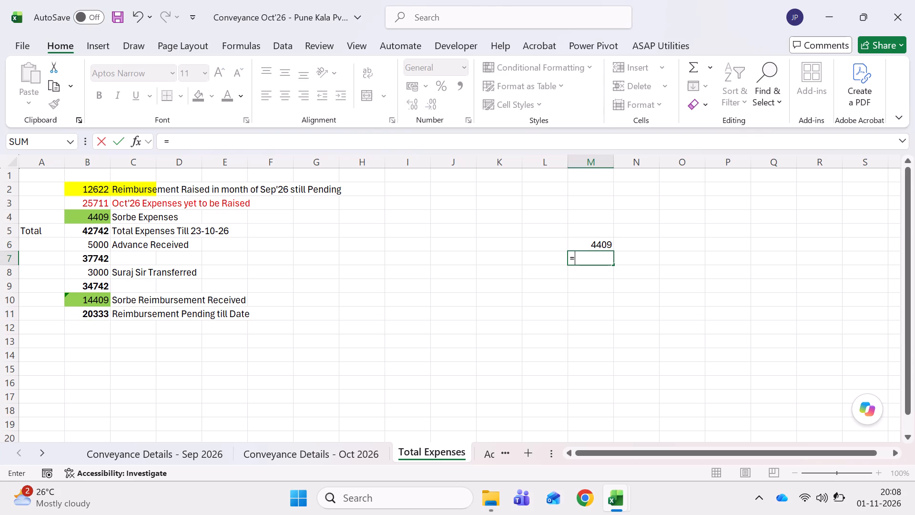
click(187, 454)
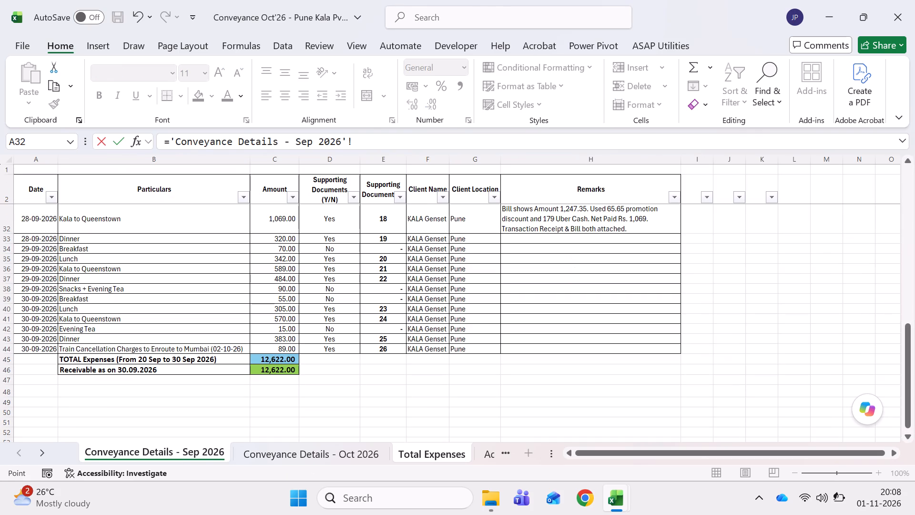
click(280, 357)
key(Return)
key(equal)
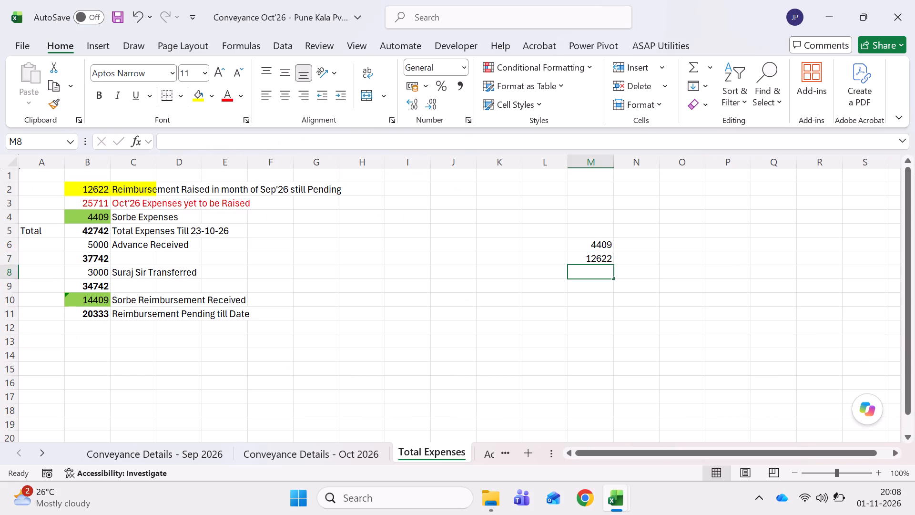
click(309, 443)
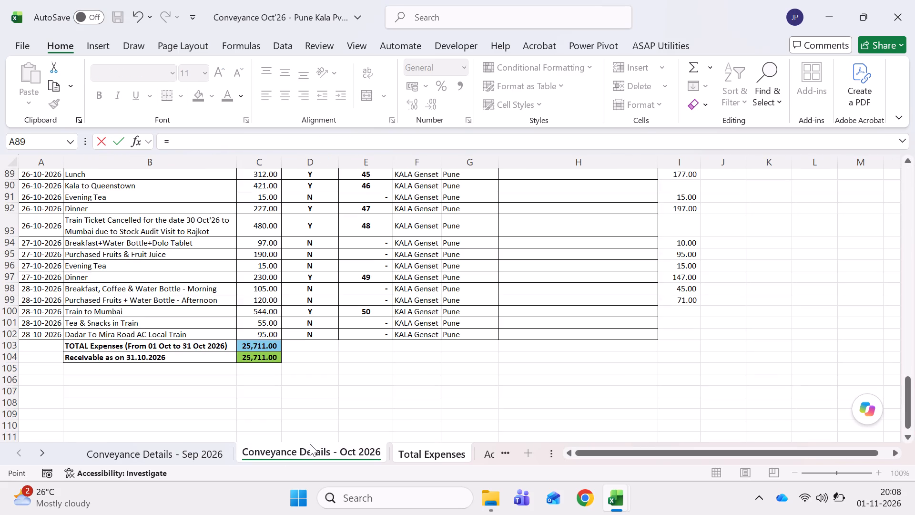
click(257, 341)
key(Return)
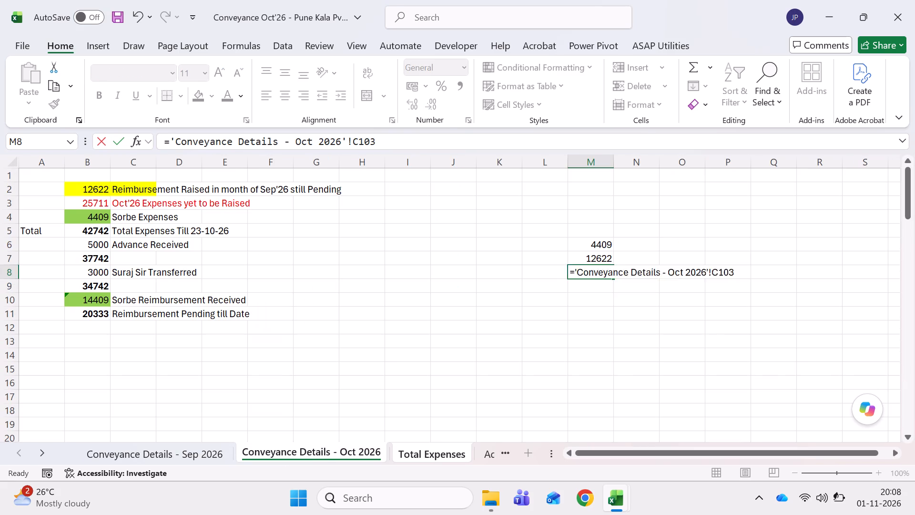
Total the three expense amounts M6:M8 in cell M9 with a SUM formula.
key(ctrl+equal)
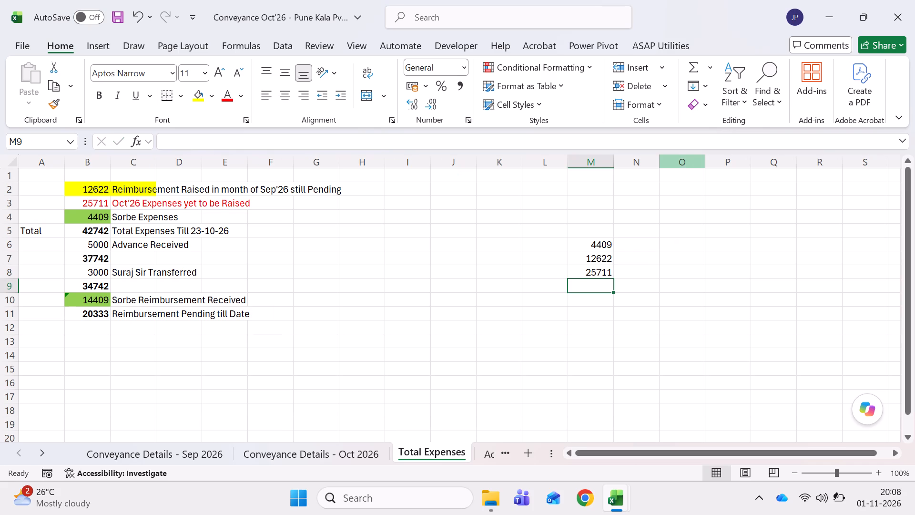
key(alt+equal)
key(Tab)
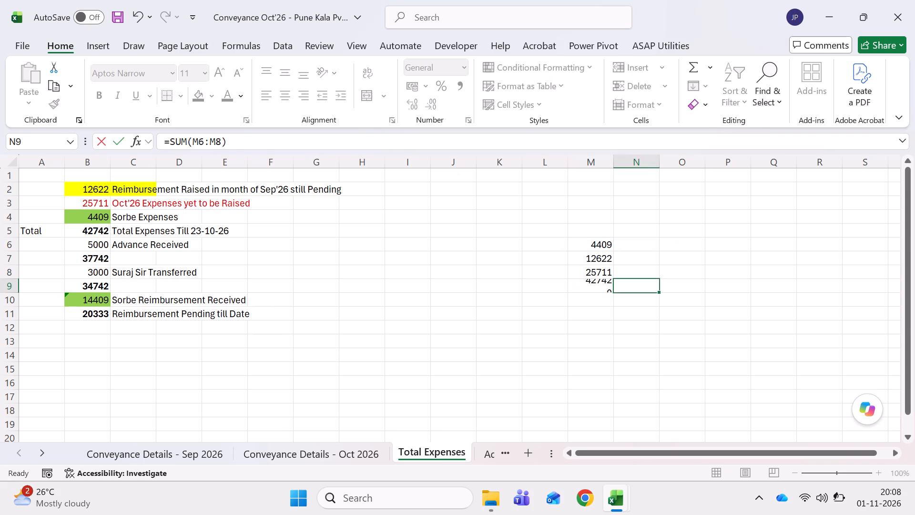
Calculate the pending reimbursement in N9 with the formula =M9-B4-B6-B8-10000.
key(equal)
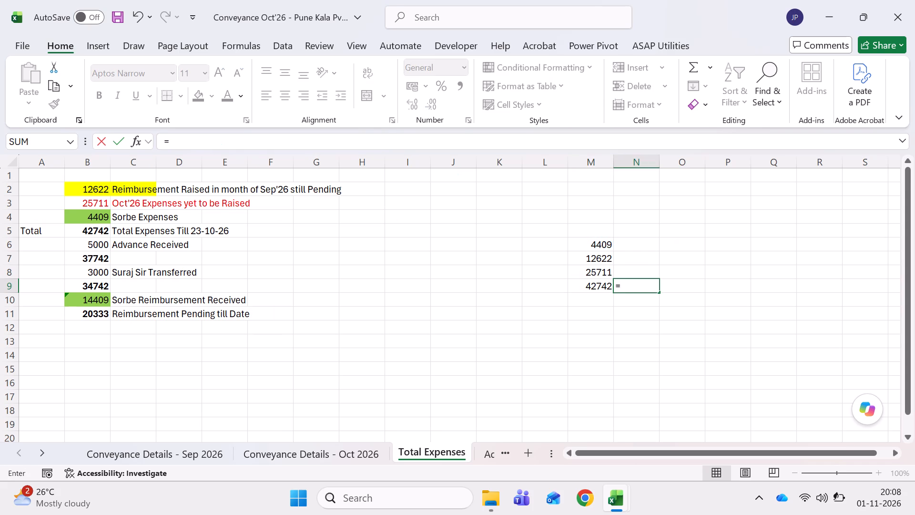
key(Left)
key(minus)
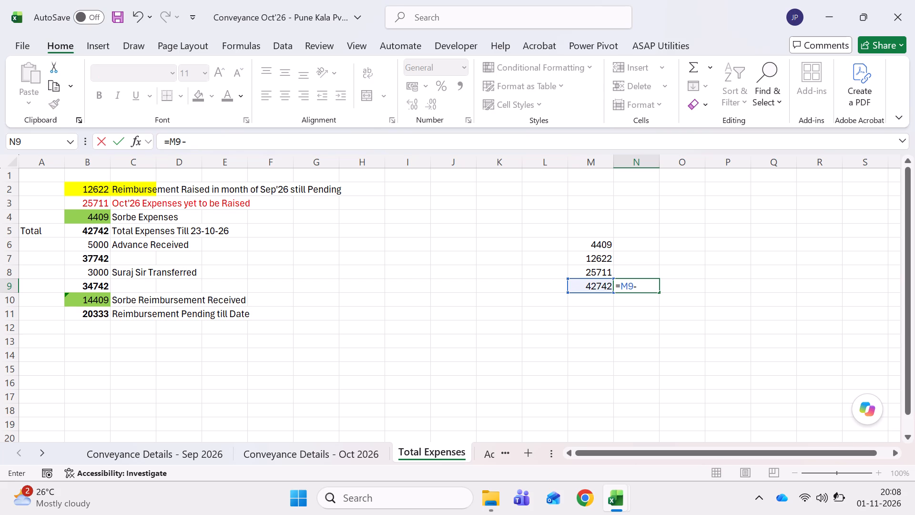
click(94, 218)
key(minus)
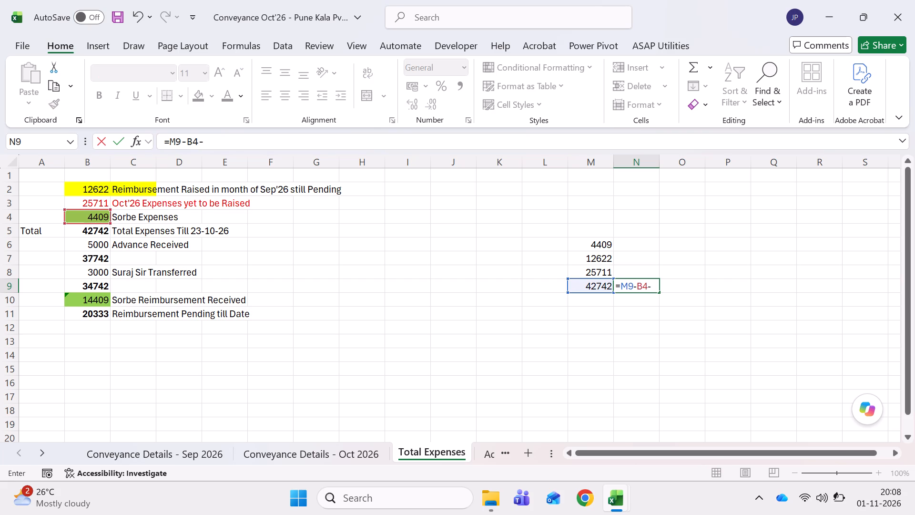
click(91, 244)
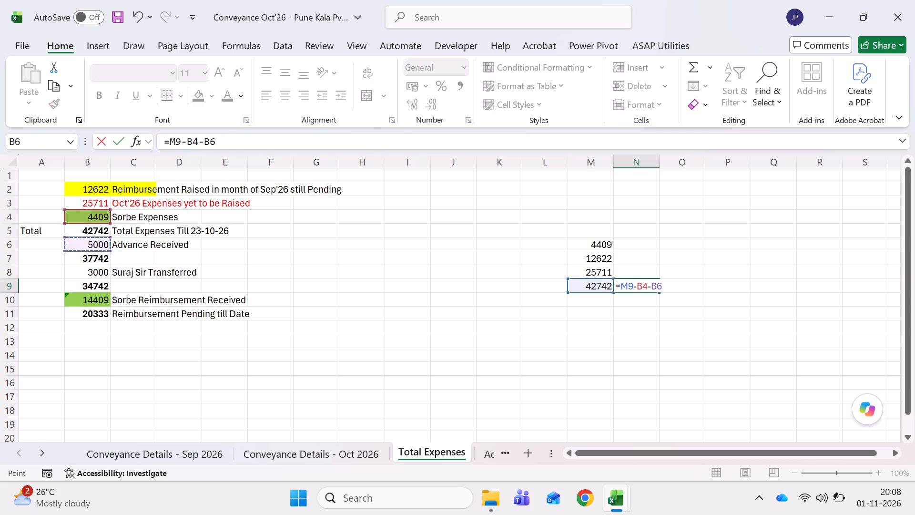
key(minus)
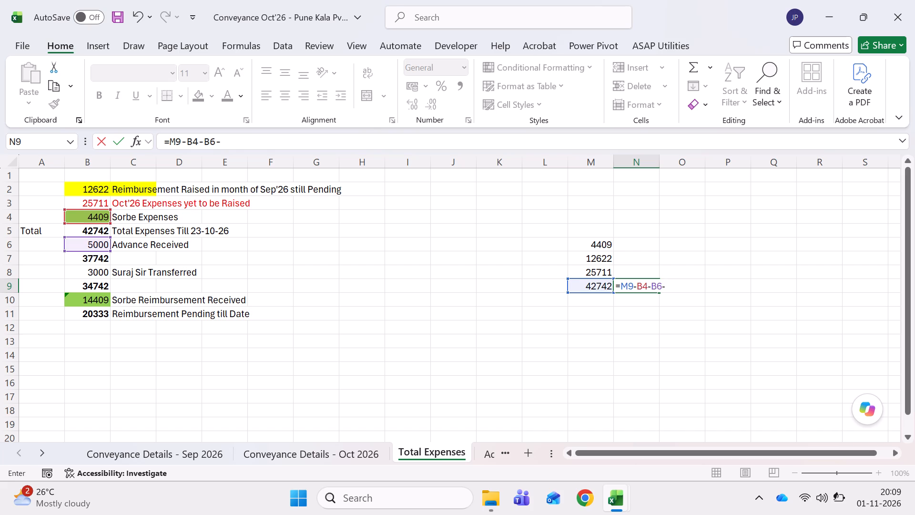
click(88, 273)
key(minus)
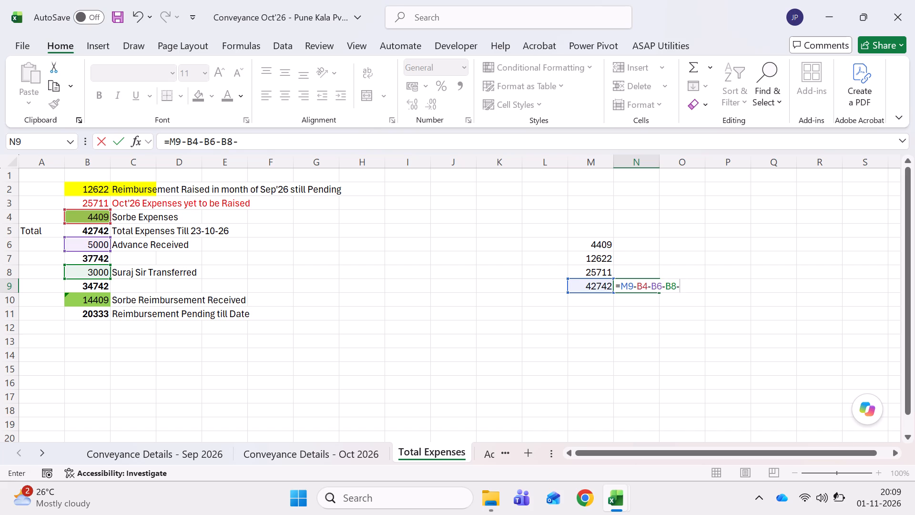
text(10000)
key(Return)
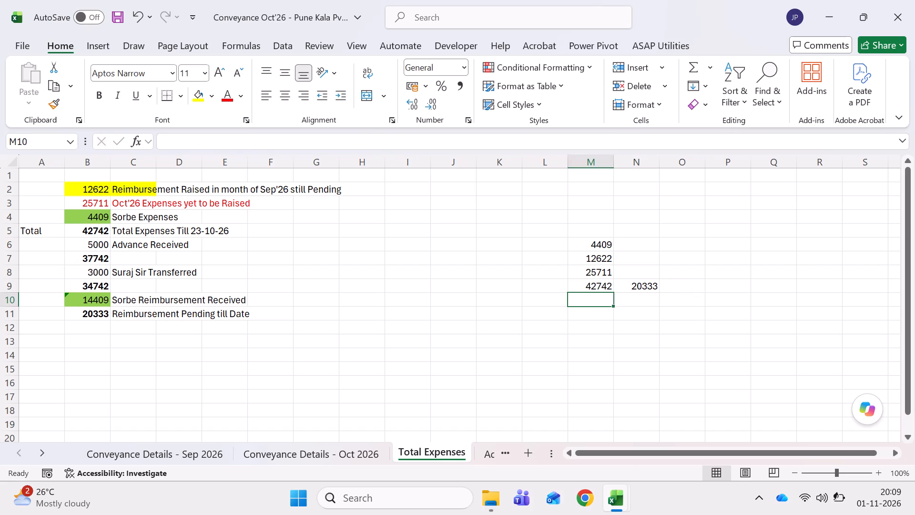
Check the pending reimbursement cell N9 and save the conveyance workbook.
click(642, 278)
click(642, 287)
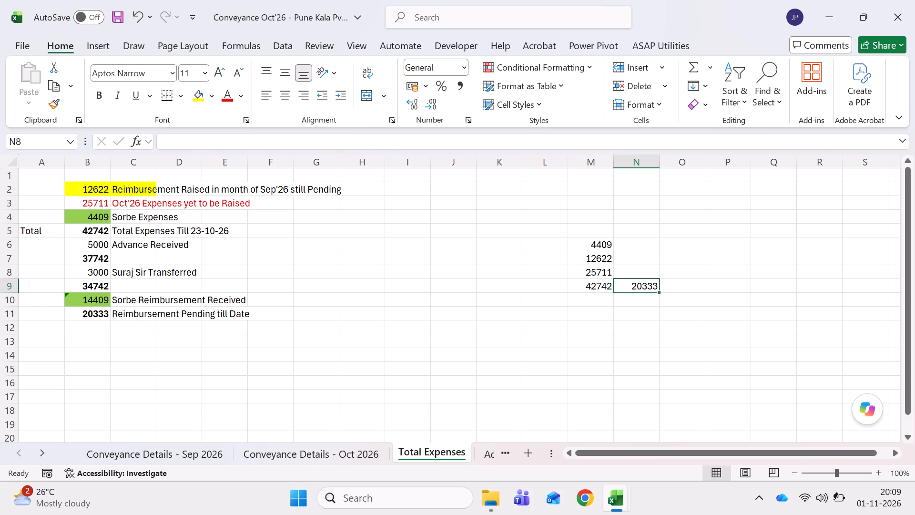
key(ctrl+s)
key(ctrl+s)
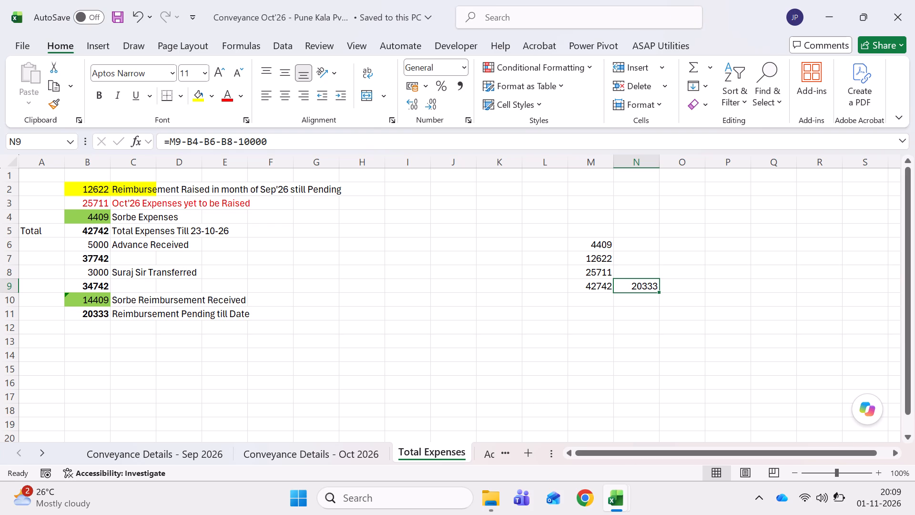
Make the expense total in M9 and the pending amount in N9 bold, and save the workbook.
click(590, 286)
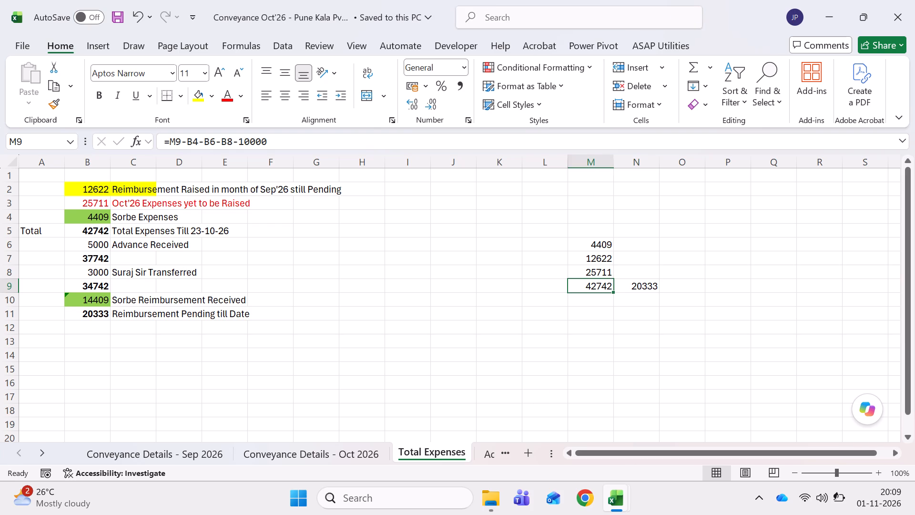
key(ctrl+b)
key(Right)
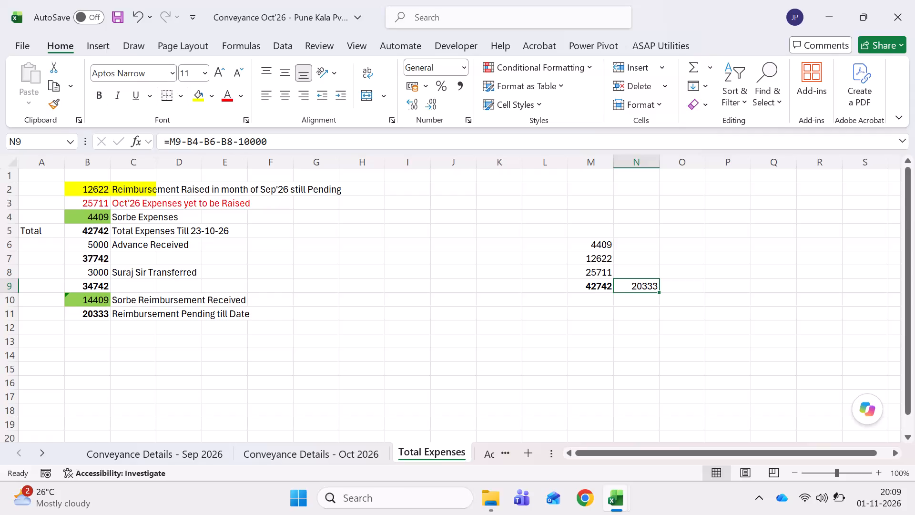
key(ctrl+b)
key(ctrl+s)
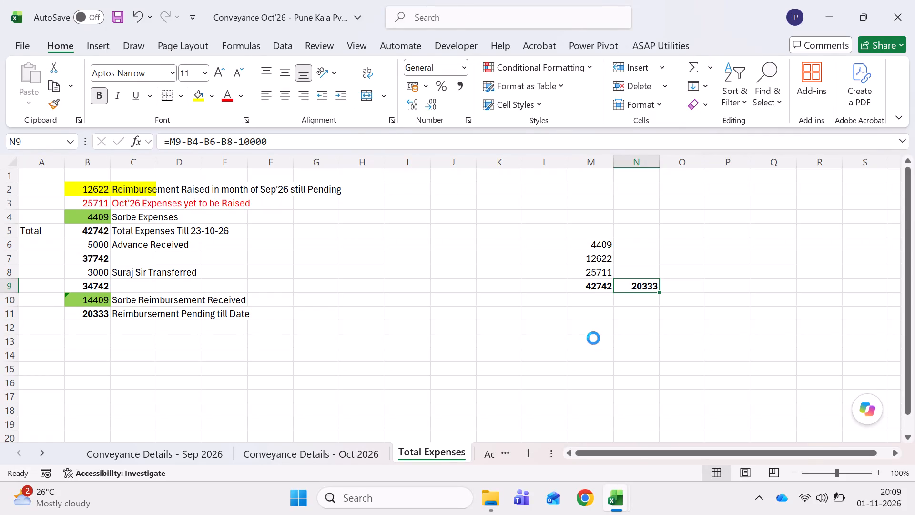
Open the Advance Details sheet to view the recorded advance.
click(56, 456)
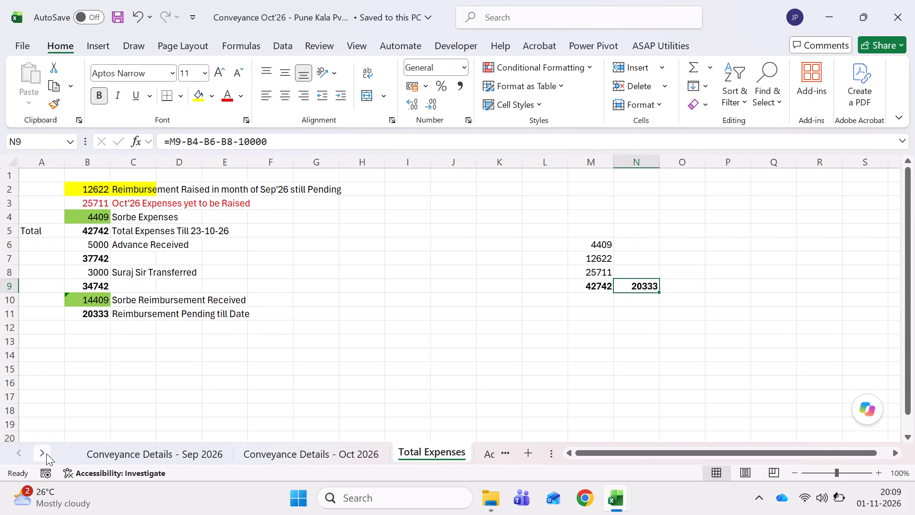
triple_click(44, 453)
drag(375, 455, 379, 453)
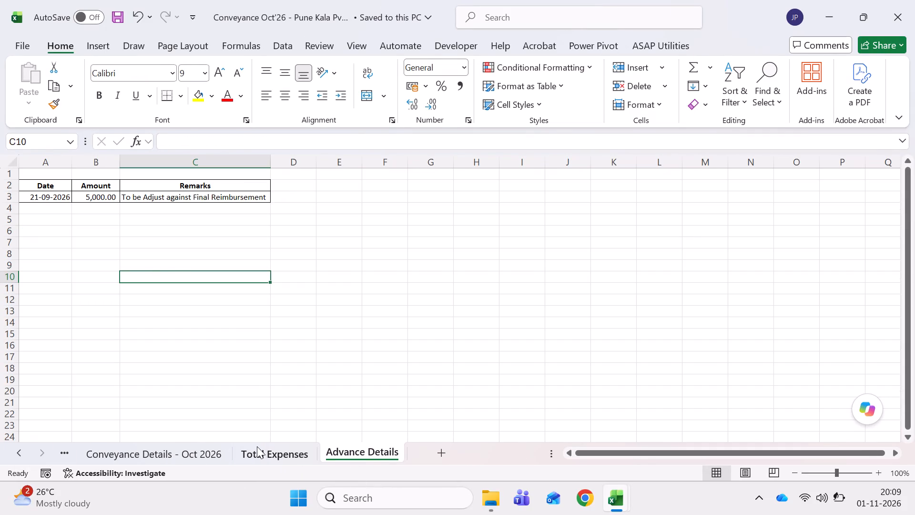
Inspect the formulas in M9, N9 and B10 on the Total Expenses sheet.
click(262, 443)
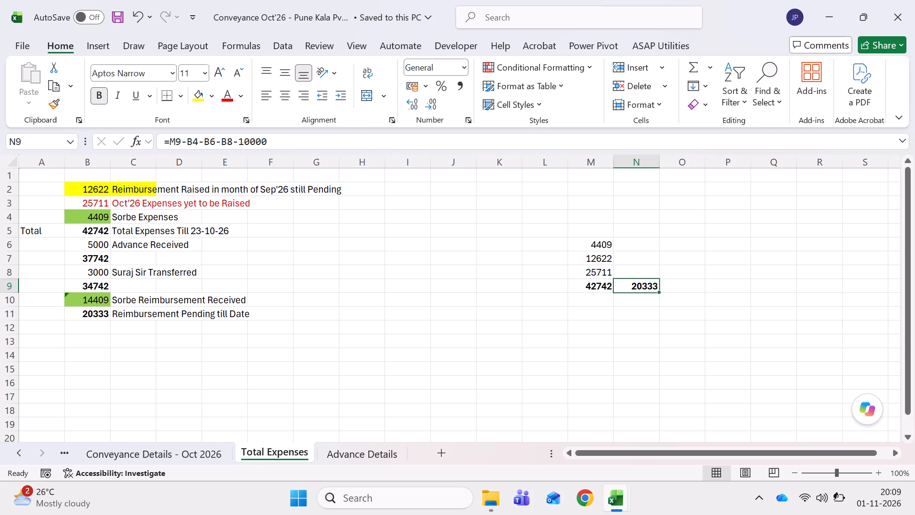
click(599, 284)
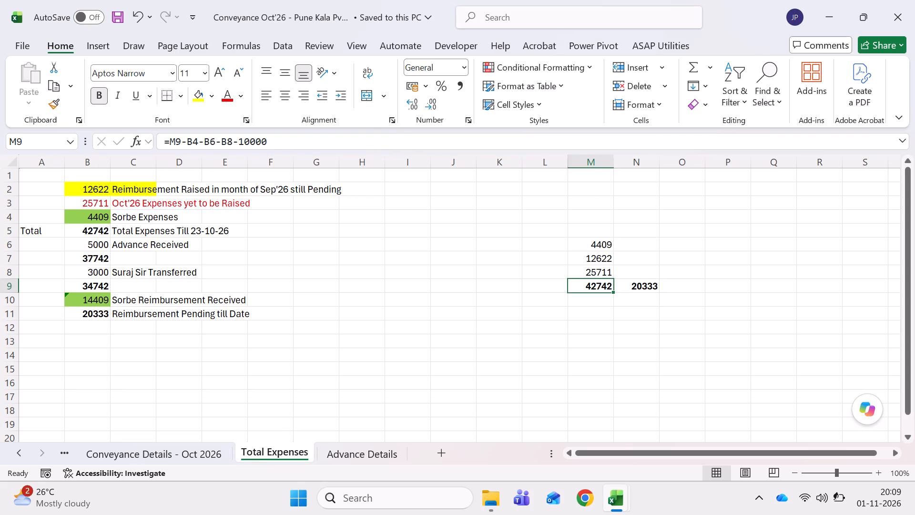
click(649, 287)
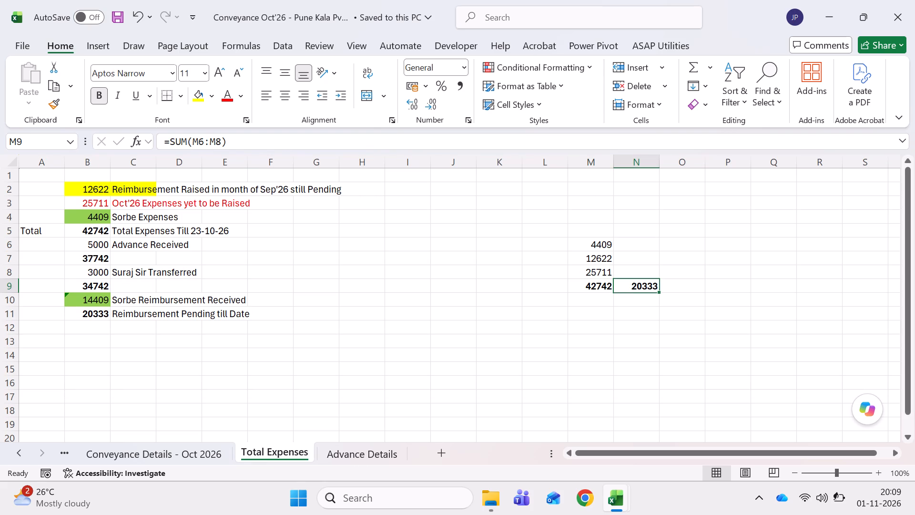
key(F2)
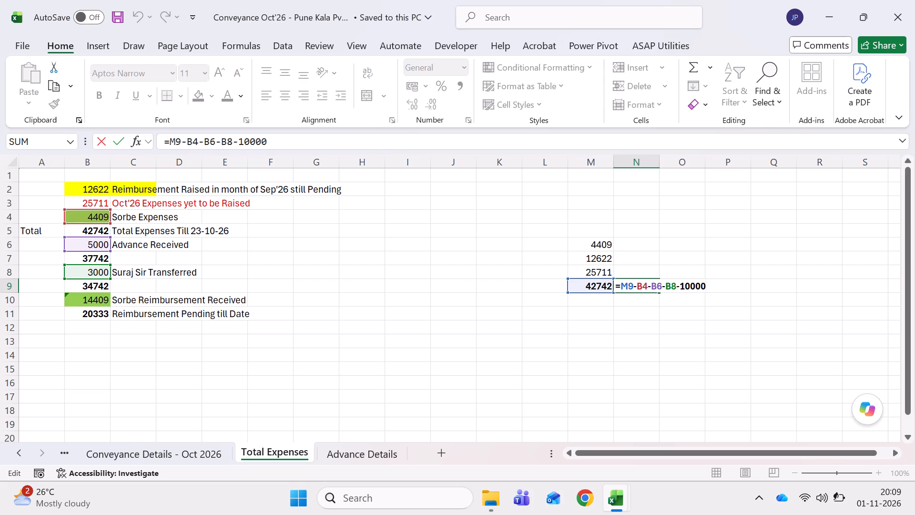
key(Escape)
click(93, 301)
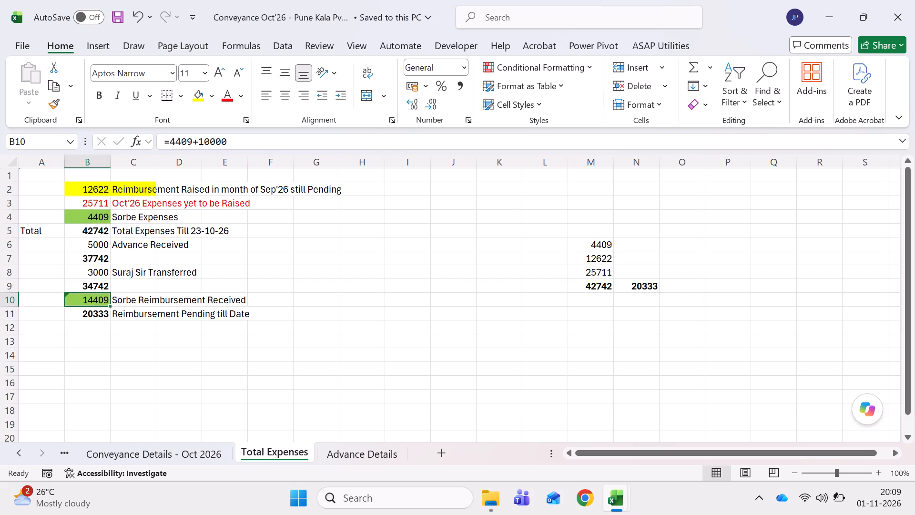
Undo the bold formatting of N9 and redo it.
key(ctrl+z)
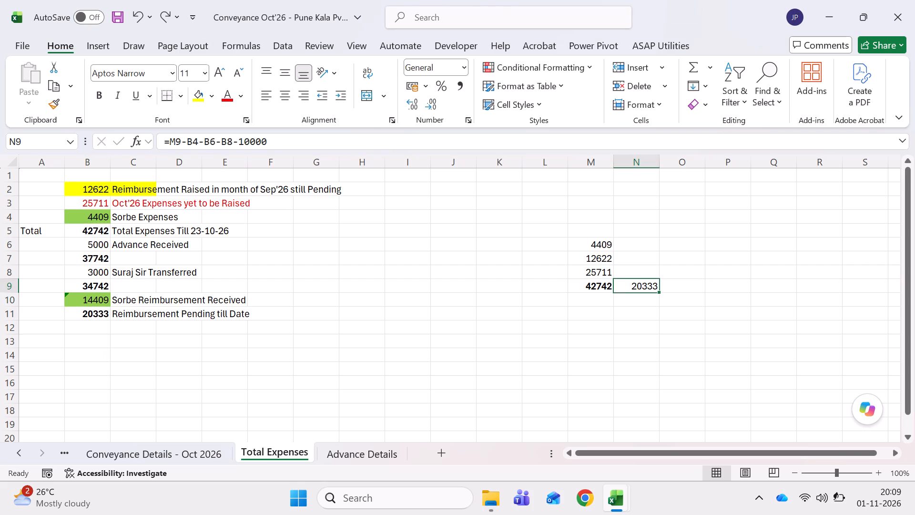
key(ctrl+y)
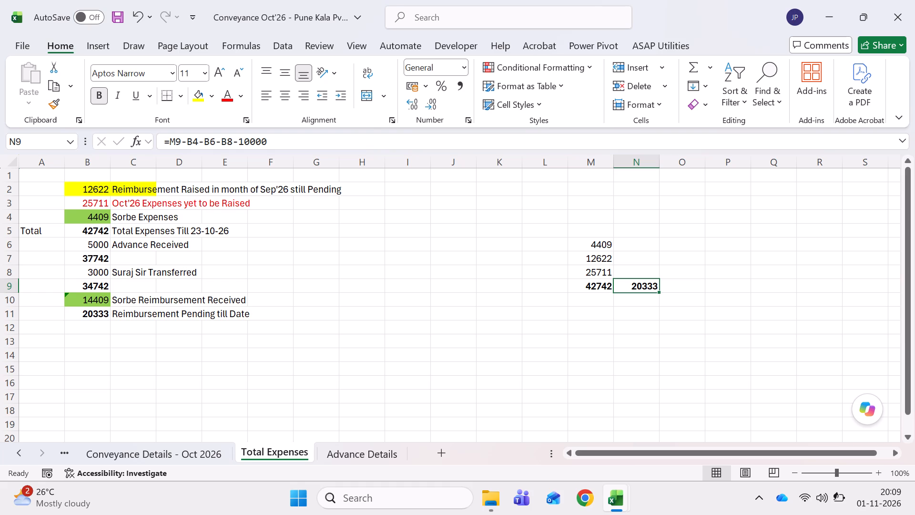
Change the Sorbe Reimbursement Received formula in B10 to =4409.
click(91, 302)
key(F2)
key(BackSpace)
key(BackSpace)
key(BackSpace)
key(BackSpace)
key(BackSpace)
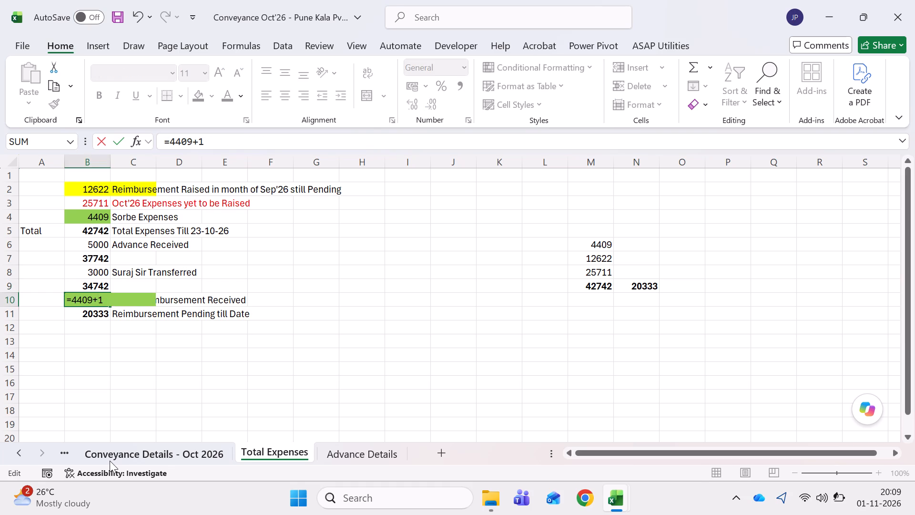
key(BackSpace)
key(Return)
Insert a new row above the Reimbursement Pending till Date row and enter 10000 in B11.
key(shift+space)
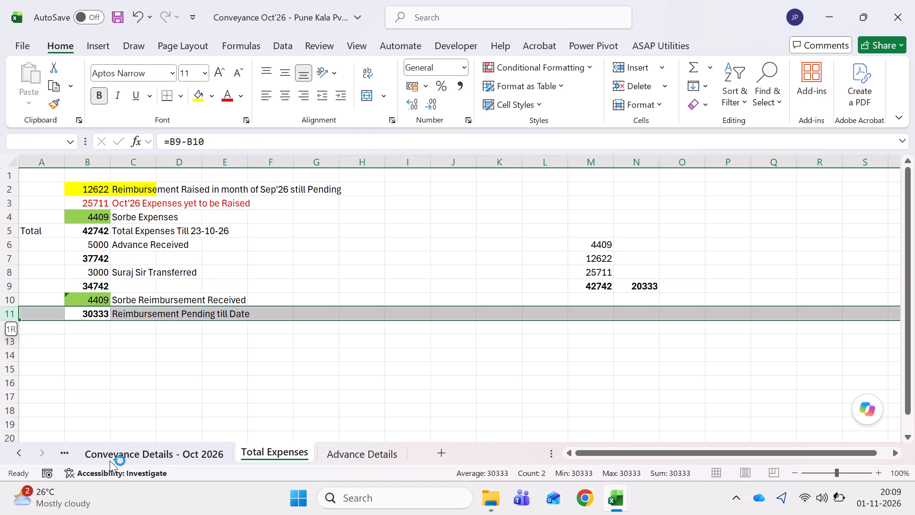
text(+9)
key(Escape)
key(Escape)
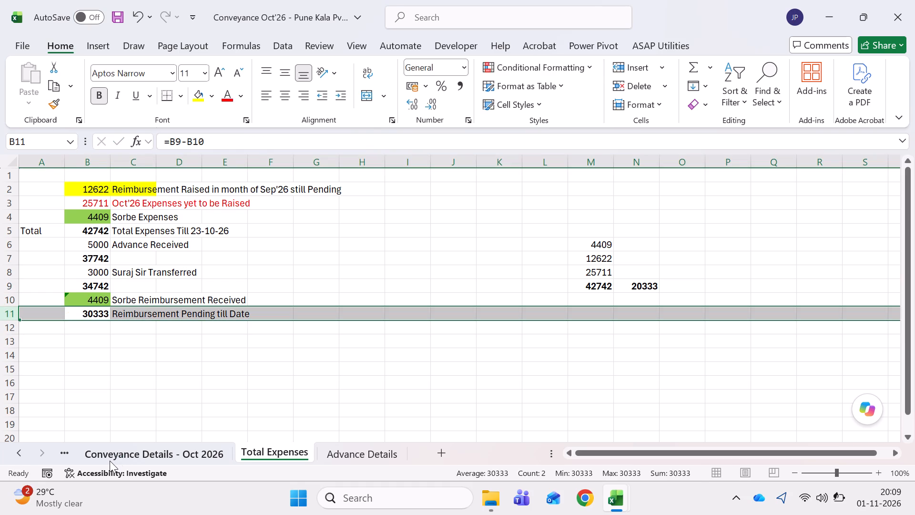
key(shift+plus)
key(shift+plus)
key(shift+plus)
key(shift+plus)
key(shift+plus)
key(shift+plus)
key(shift+plus)
key(Escape)
key(ctrl+shift+equal)
key(Down)
key(Up)
text(10000)
key(Tab)
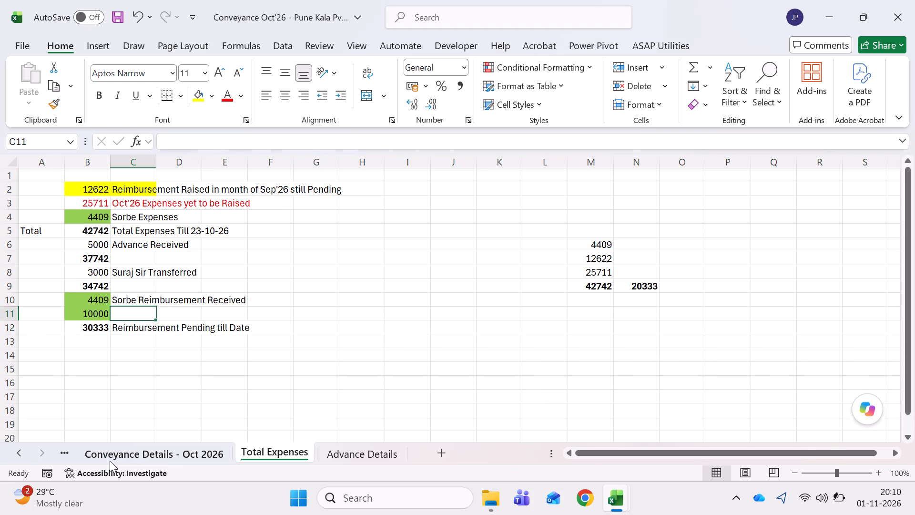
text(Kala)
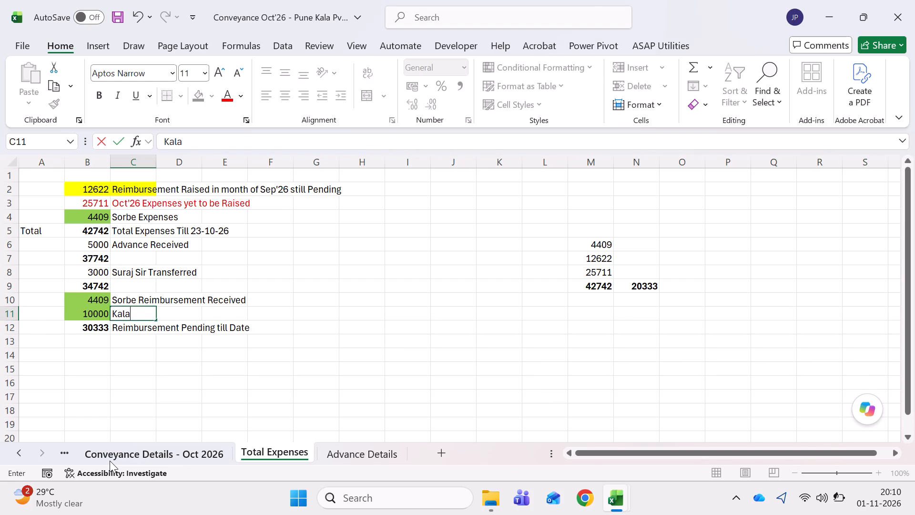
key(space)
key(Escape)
Copy the label from C10 into C11 and edit it to read KALA Reimbursement Received.
key(Up)
key(ctrl+c)
key(Down)
key(Return)
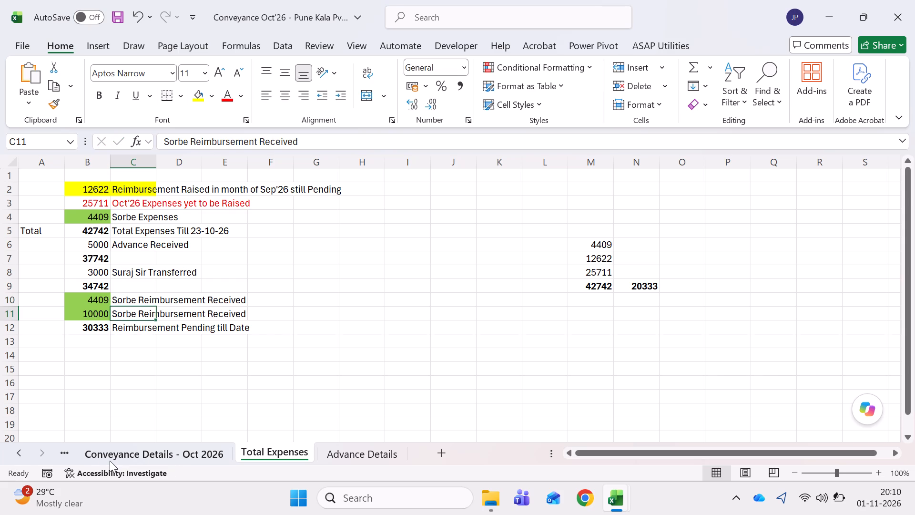
key(F2)
key(ctrl+Left)
key(ctrl+Left)
key(ctrl+Left)
key(ctrl+Right)
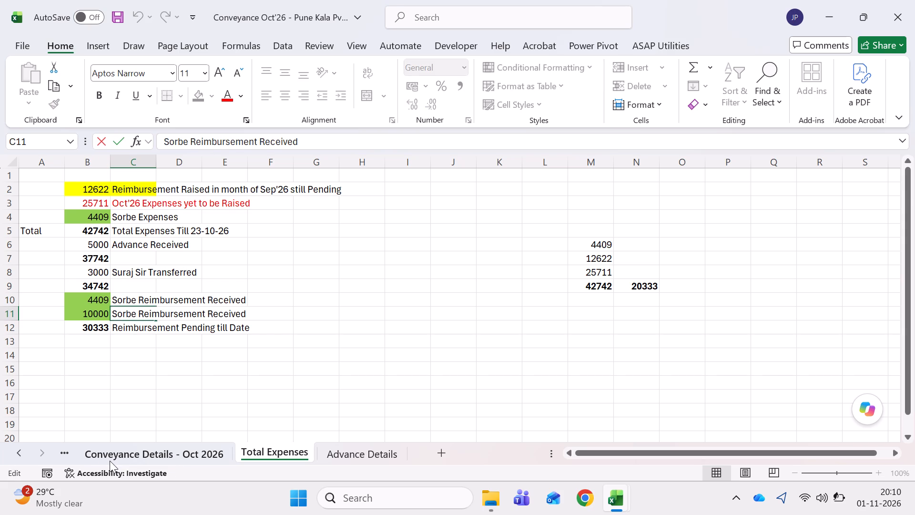
key(Left)
key(ctrl+shift+Left)
text(KALA)
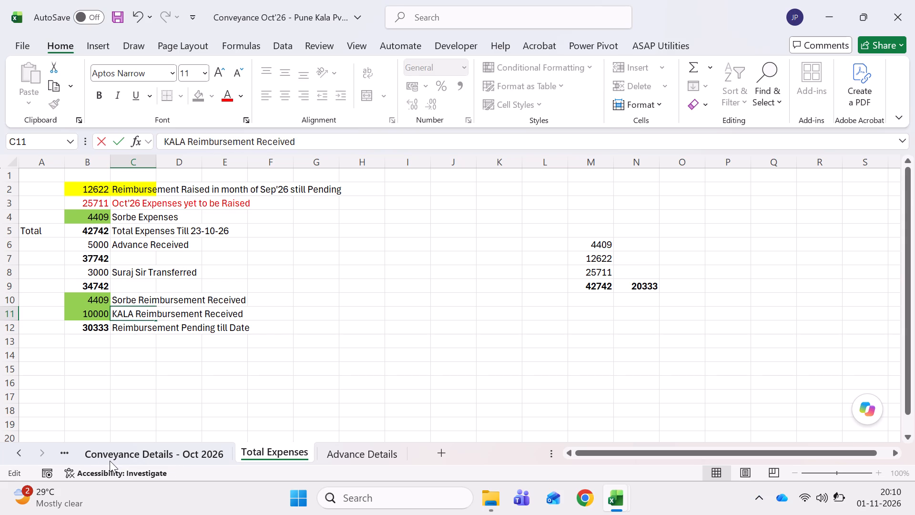
key(Return)
Extend the pending reimbursement formula in B12 to =B9-B10-B11.
key(Left)
key(F2)
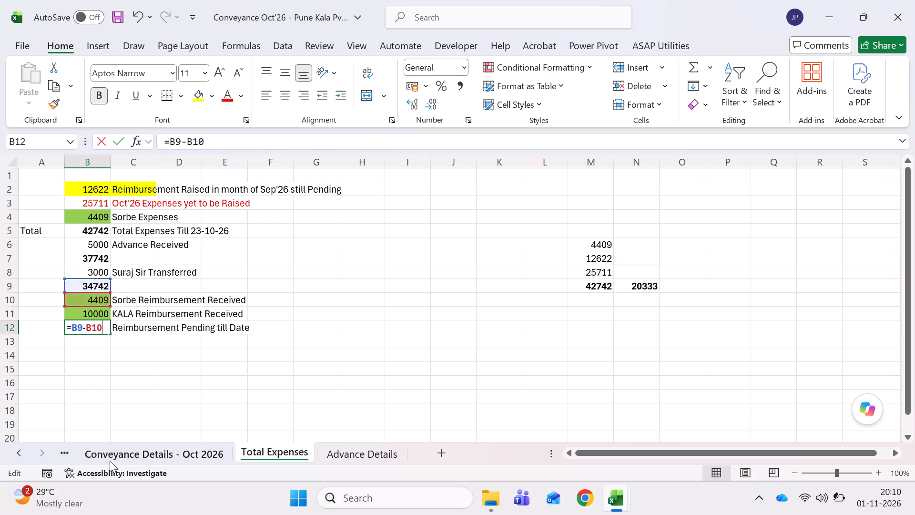
key(minus)
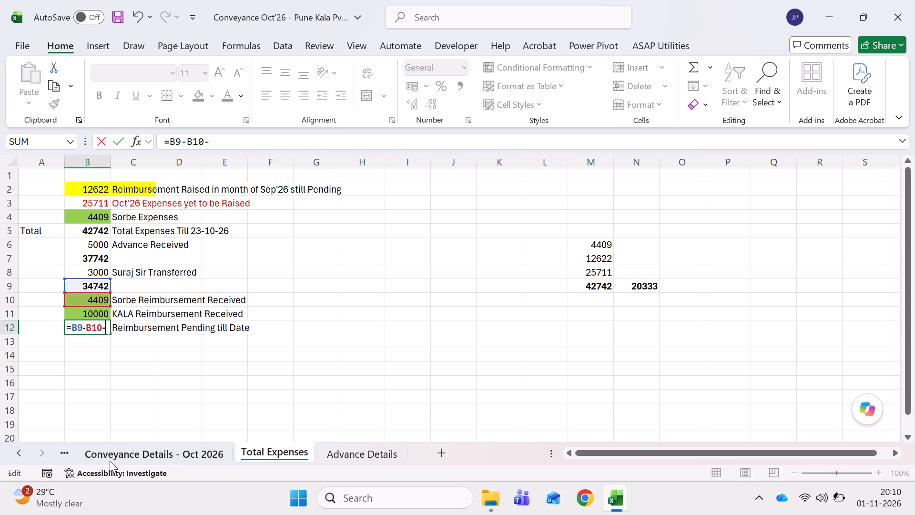
click(94, 313)
key(Return)
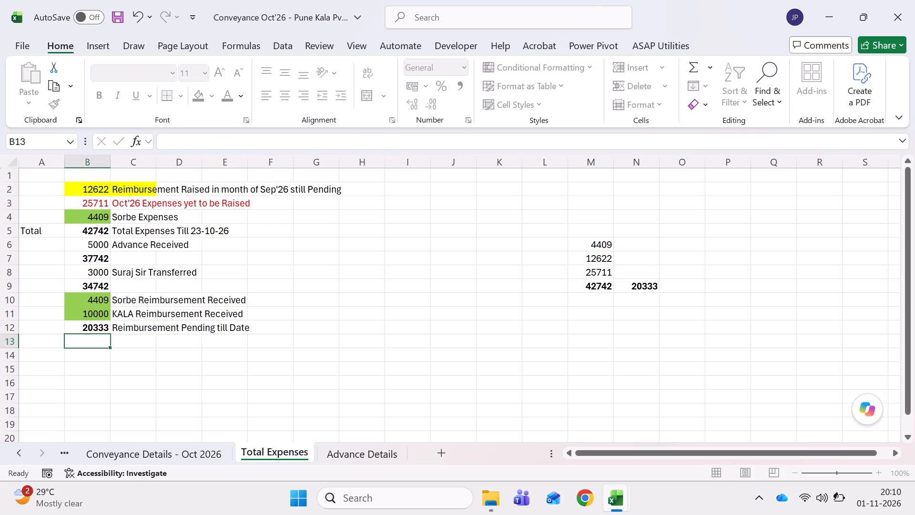
Save the conveyance workbook with the split reimbursement rows.
key(Down)
key(Up)
key(Right)
key(Down)
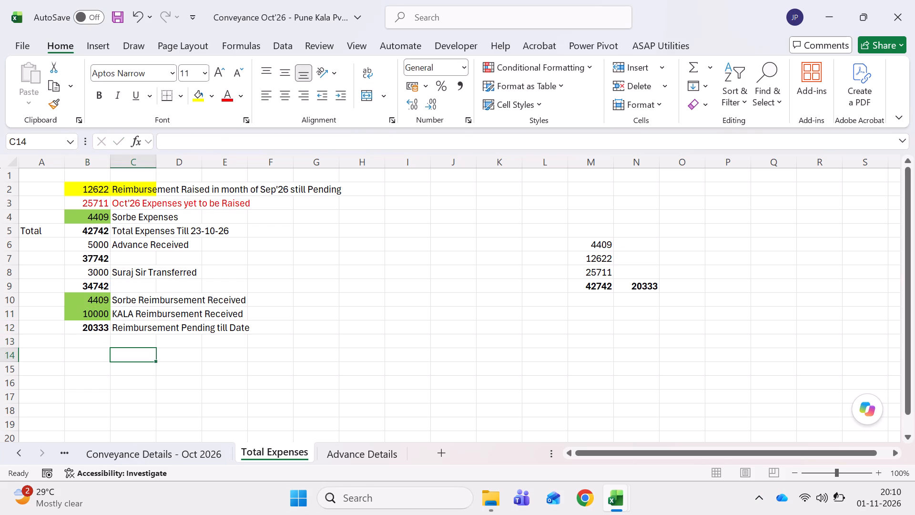
key(ctrl+s)
key(ctrl+s)
key(ctrl+s)
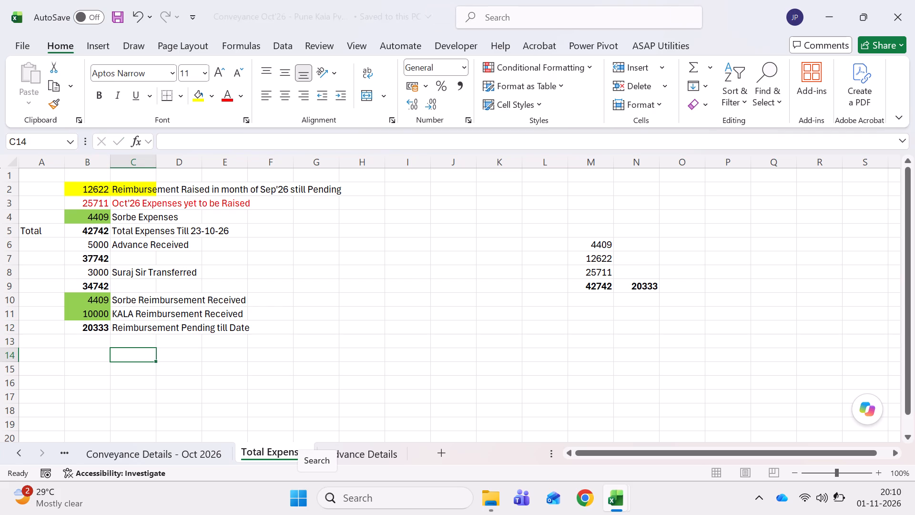
Switch to the Conveyance Details - Oct 2026 sheet and save the workbook with that sheet active.
key(ctrl+Page_Up)
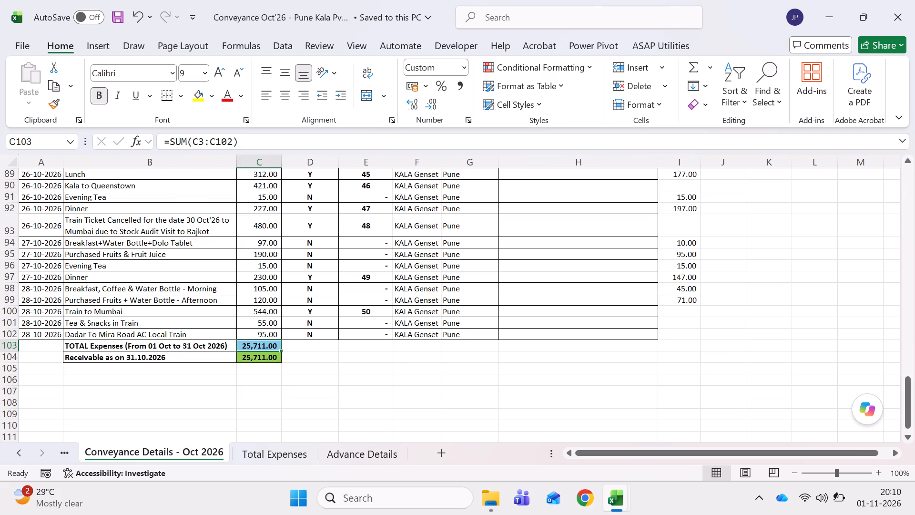
key(ctrl+s)
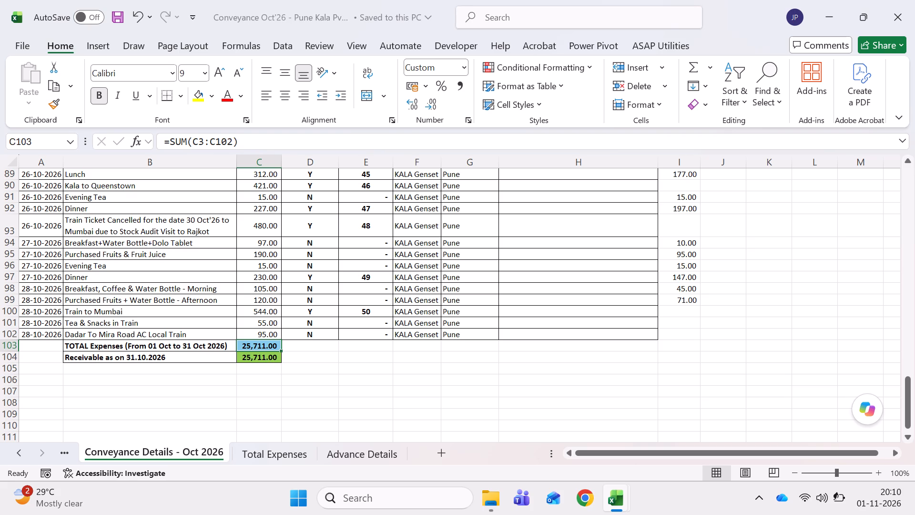
double_click(26, 456)
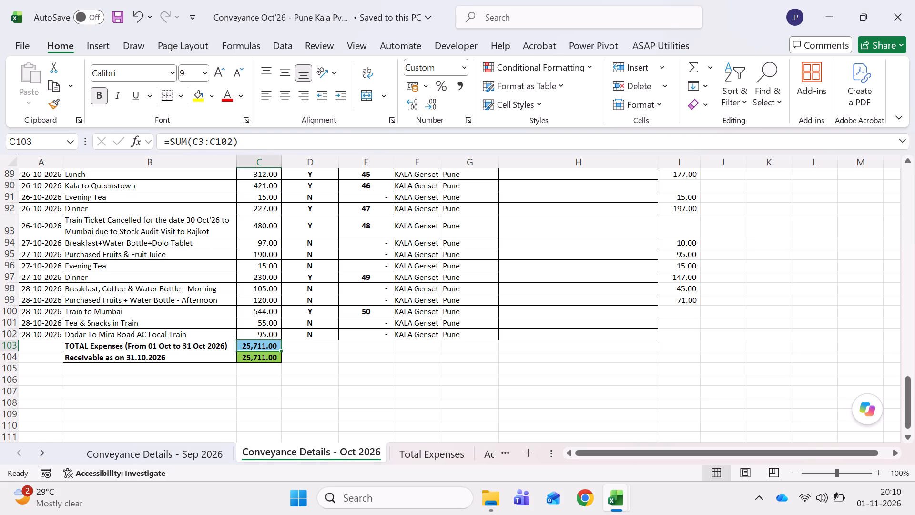
key(ctrl+s)
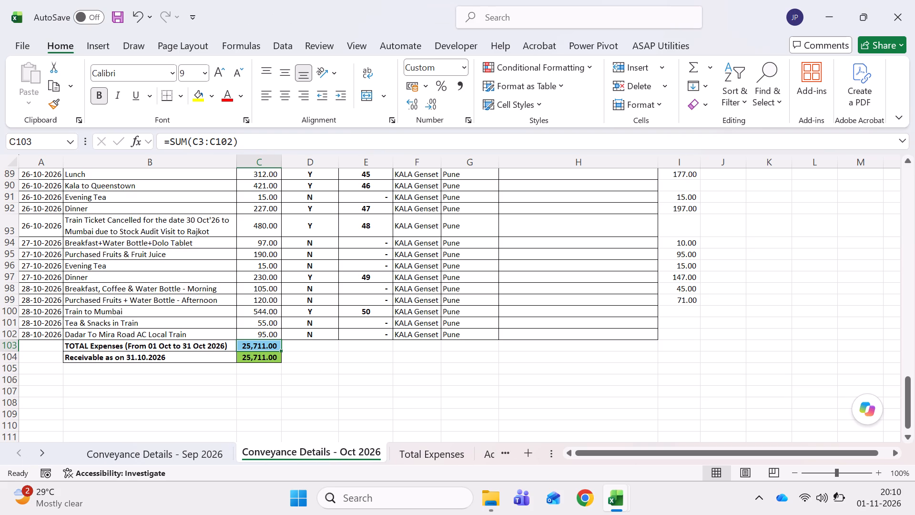
key(ctrl+s)
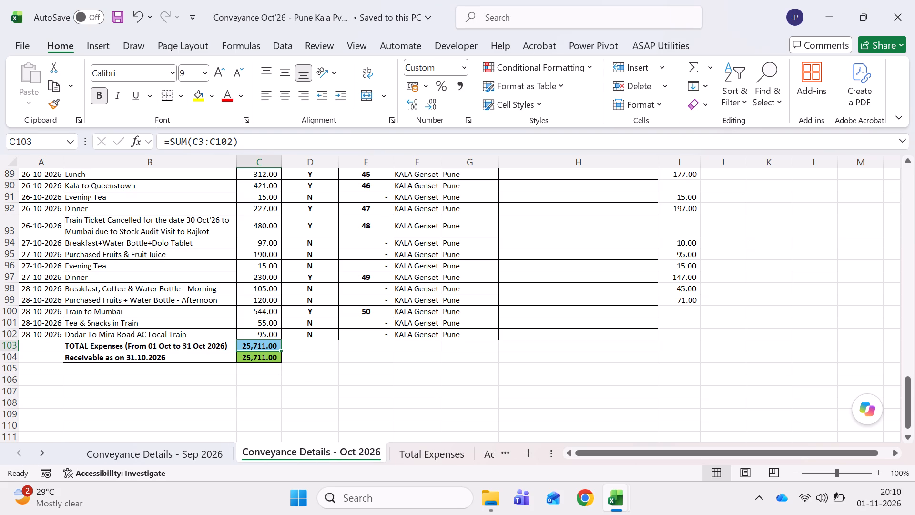
click(359, 229)
click(113, 15)
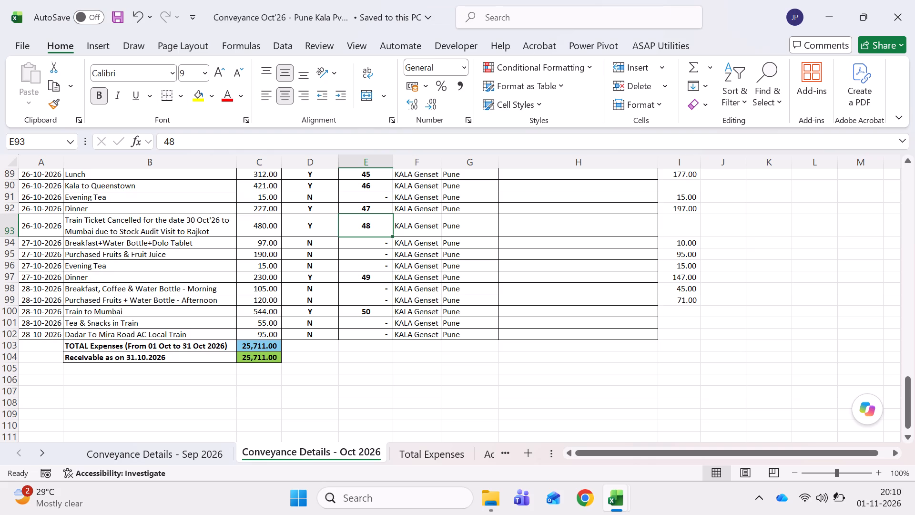
key(ctrl+s)
Return to the Total Expenses sheet and close the conveyance workbook.
click(426, 454)
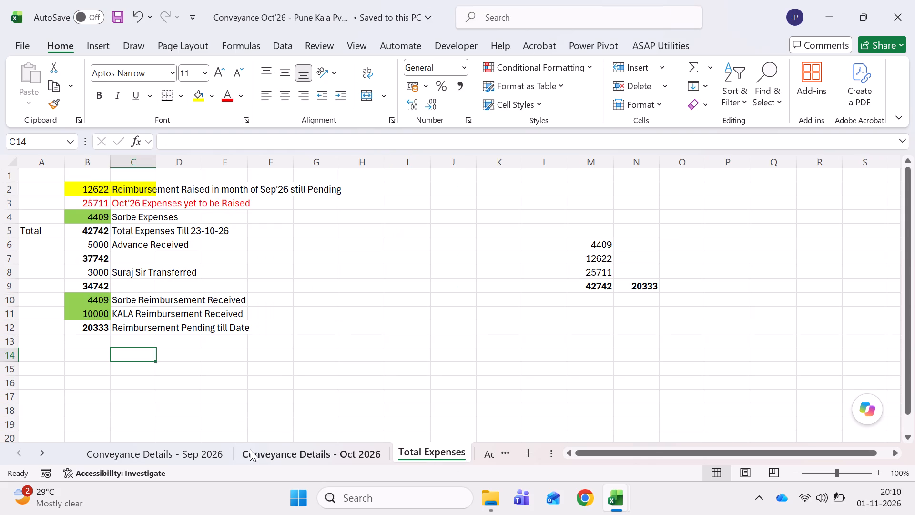
click(883, 4)
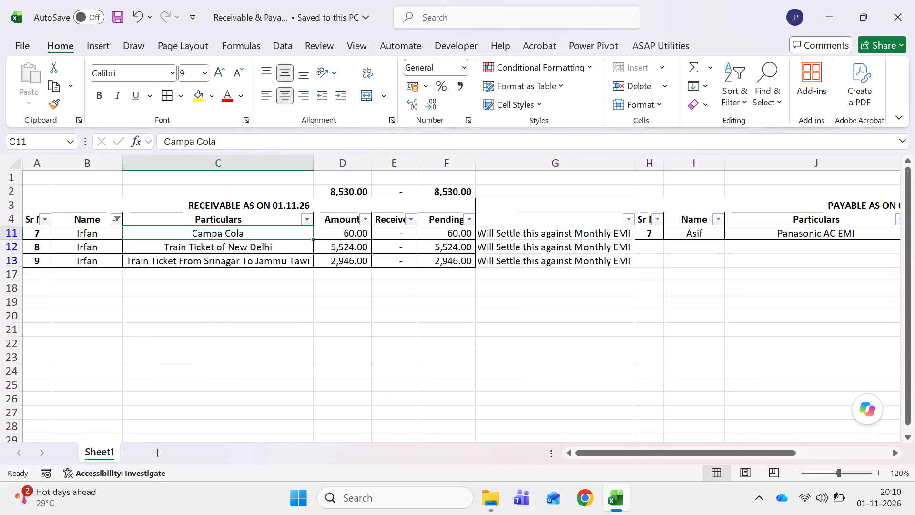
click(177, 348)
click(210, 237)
Switch to Chrome and open the Spine HR login page at mobilelogin.spinehr.in.
click(580, 492)
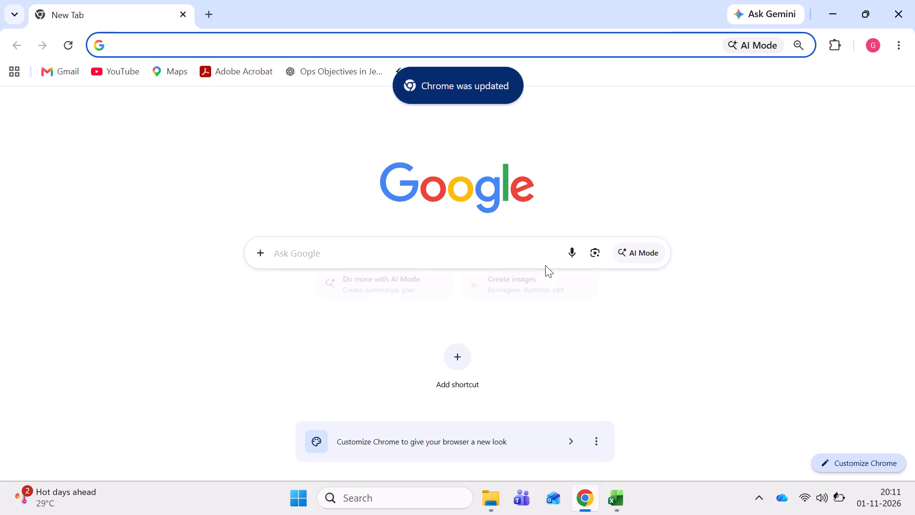
text(spin)
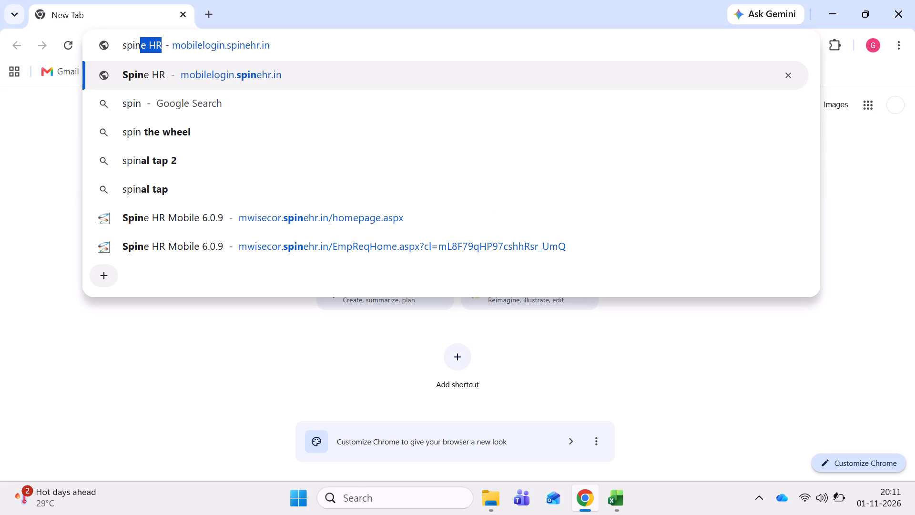
key(Return)
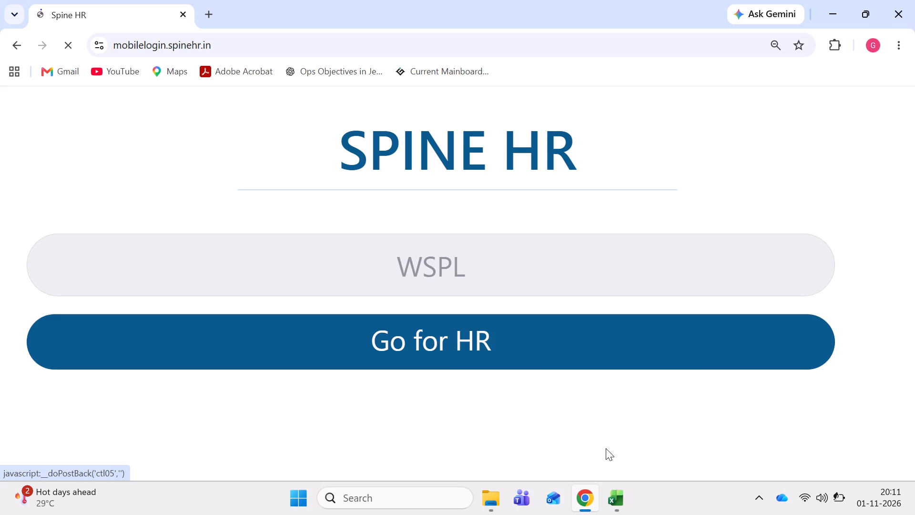
Switch to the Receivable & Payables workbook in Excel.
click(608, 495)
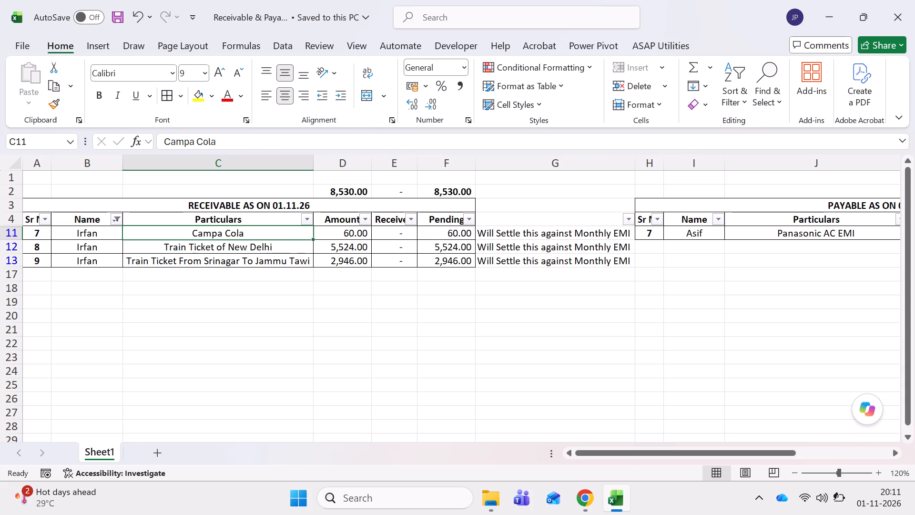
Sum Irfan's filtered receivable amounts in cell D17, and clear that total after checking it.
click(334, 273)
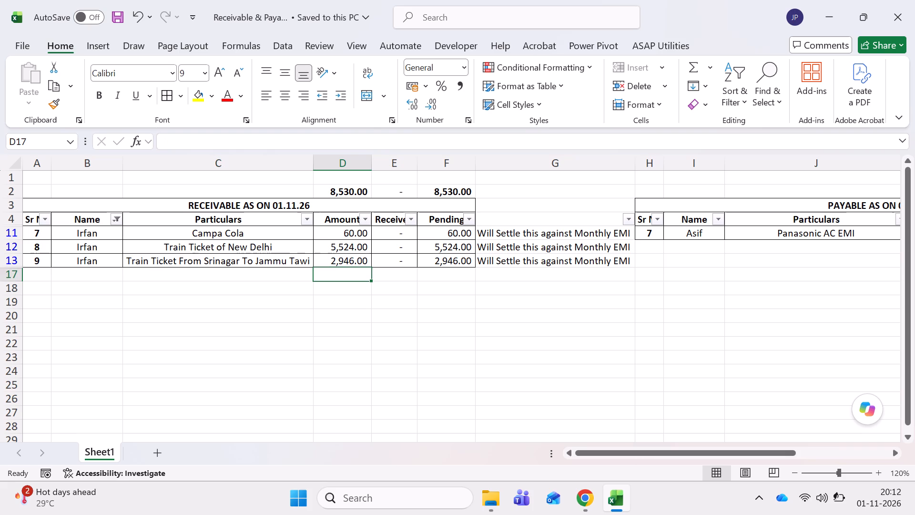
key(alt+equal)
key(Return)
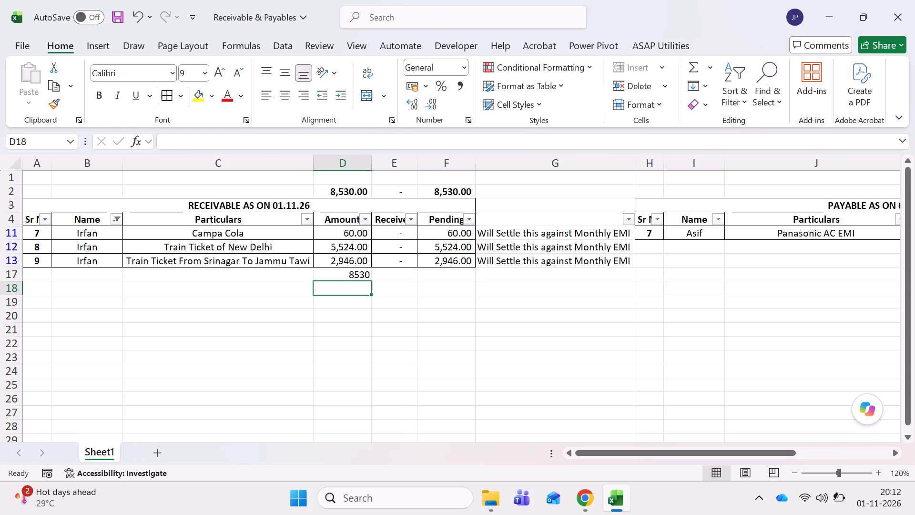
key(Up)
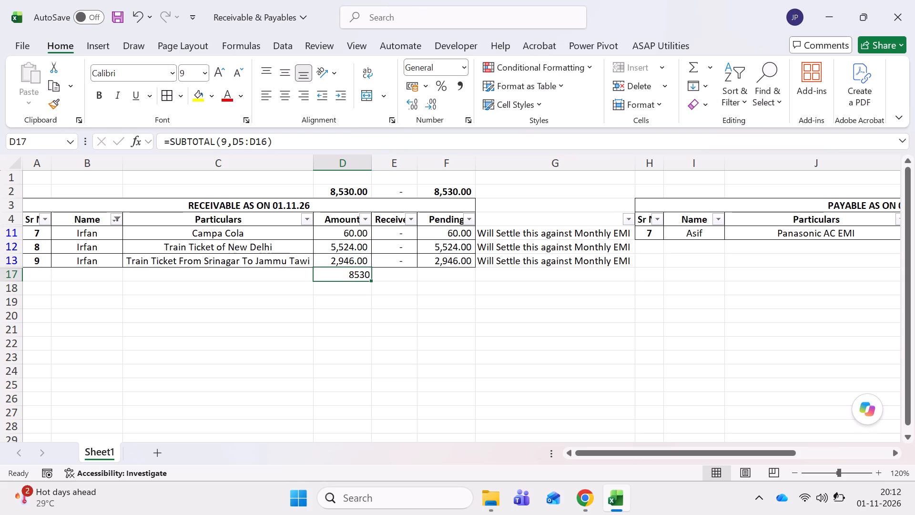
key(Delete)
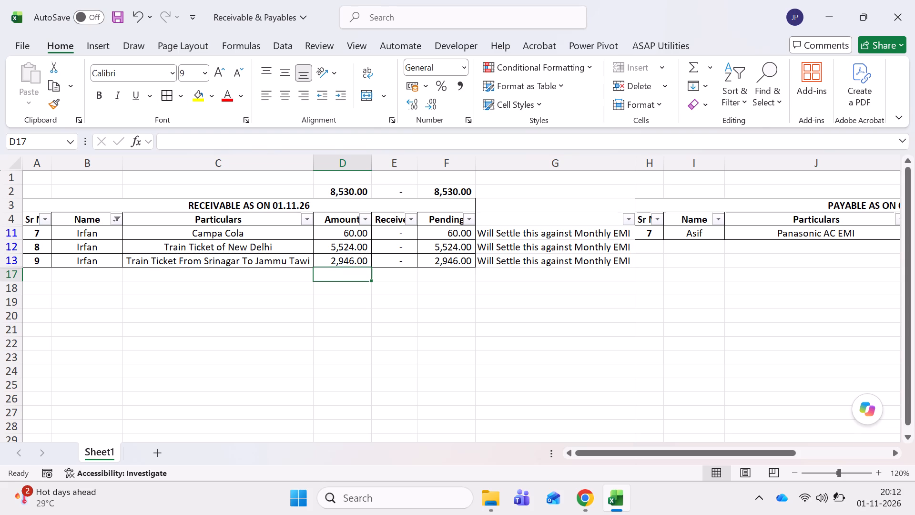
Filter the receivable table's Name column to show only Asif.
click(118, 220)
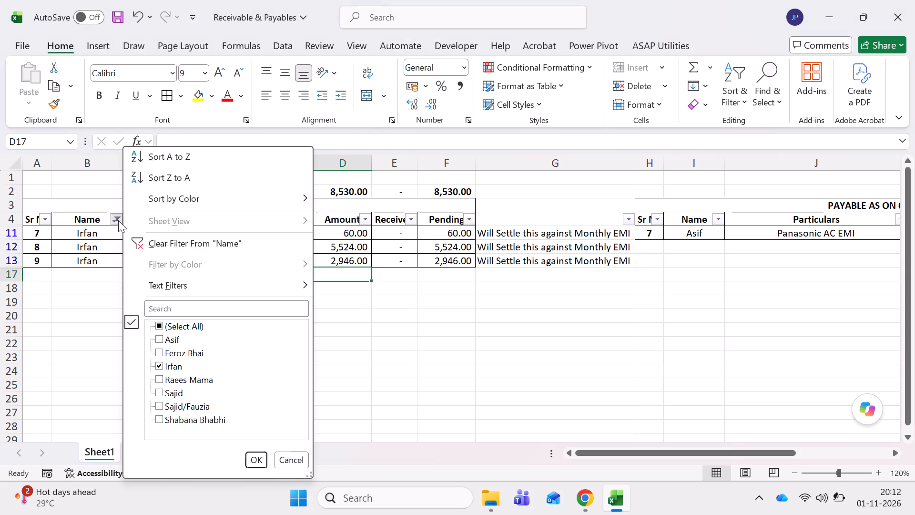
click(160, 363)
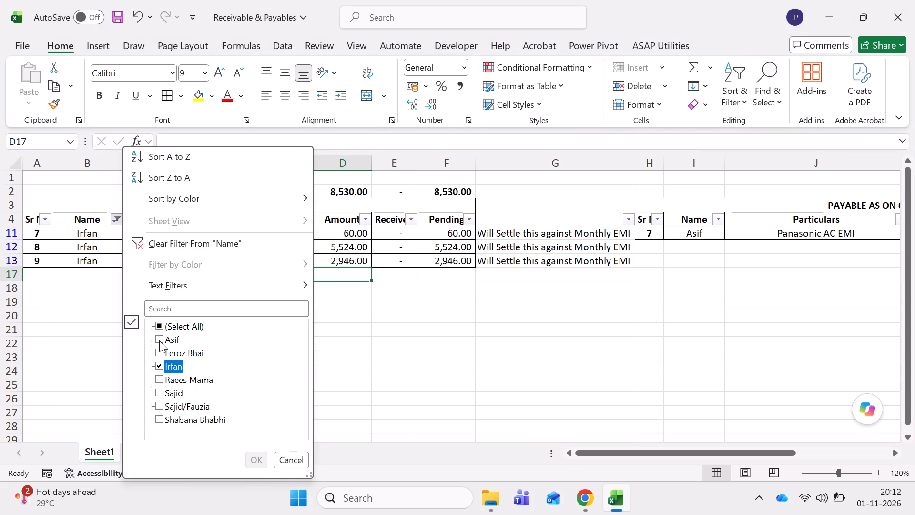
click(159, 340)
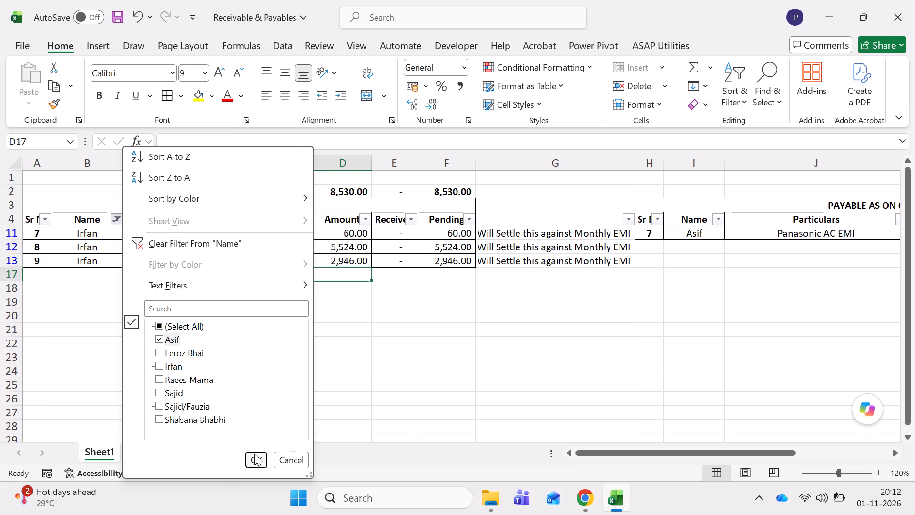
click(254, 454)
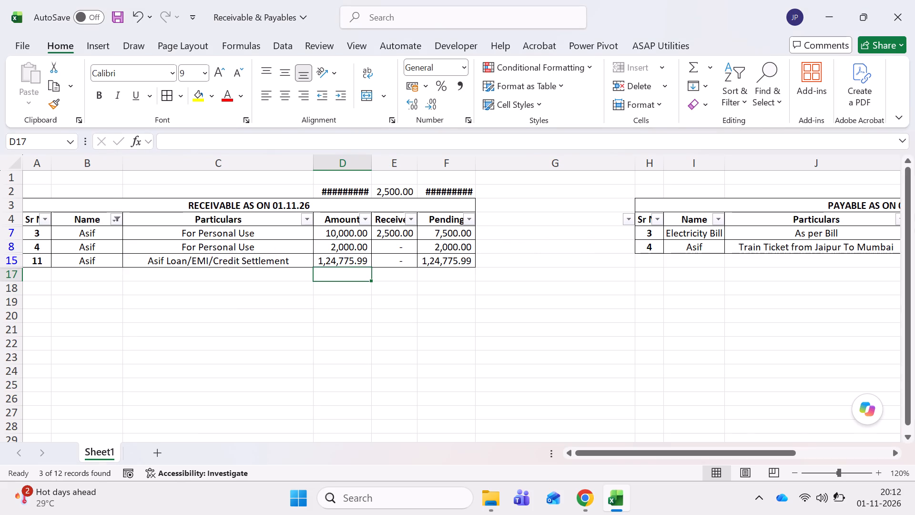
Auto-fit the width of the receivable Amount column D.
double_click(372, 164)
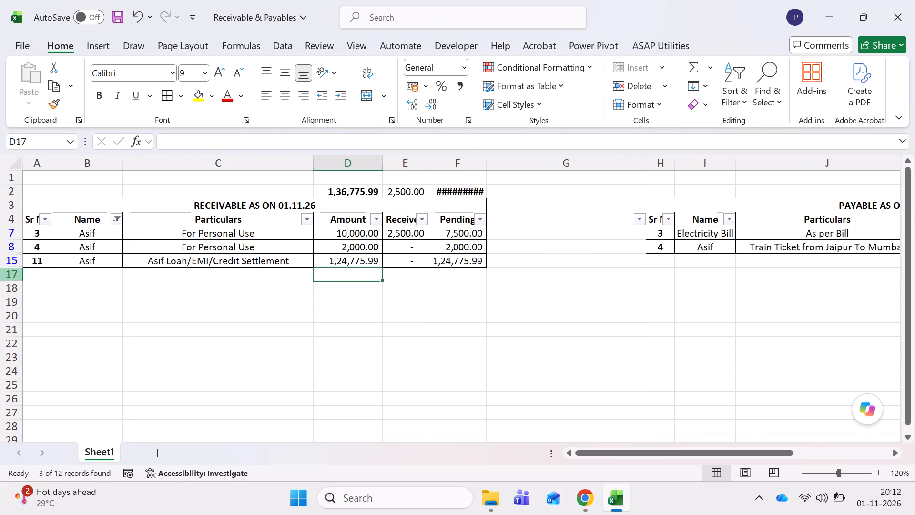
Change the receivable Name filter to show only Feroz Bhai.
click(118, 223)
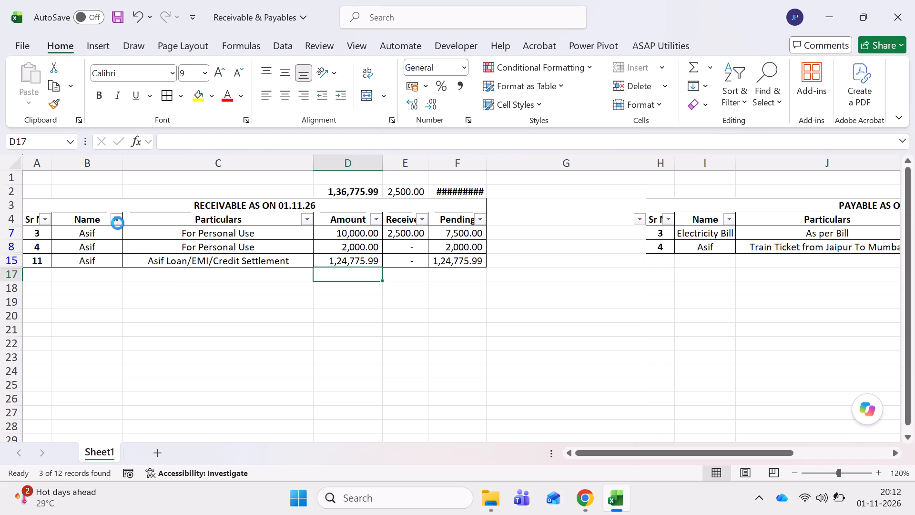
click(160, 353)
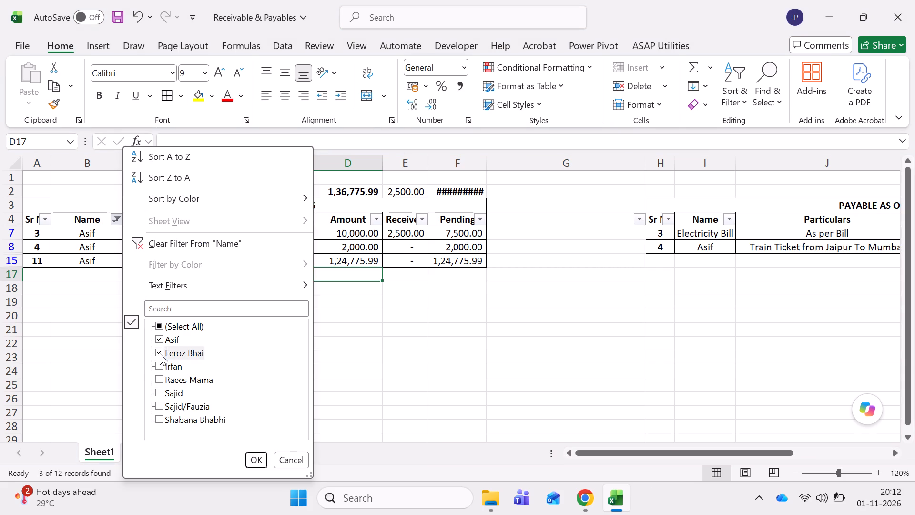
click(164, 341)
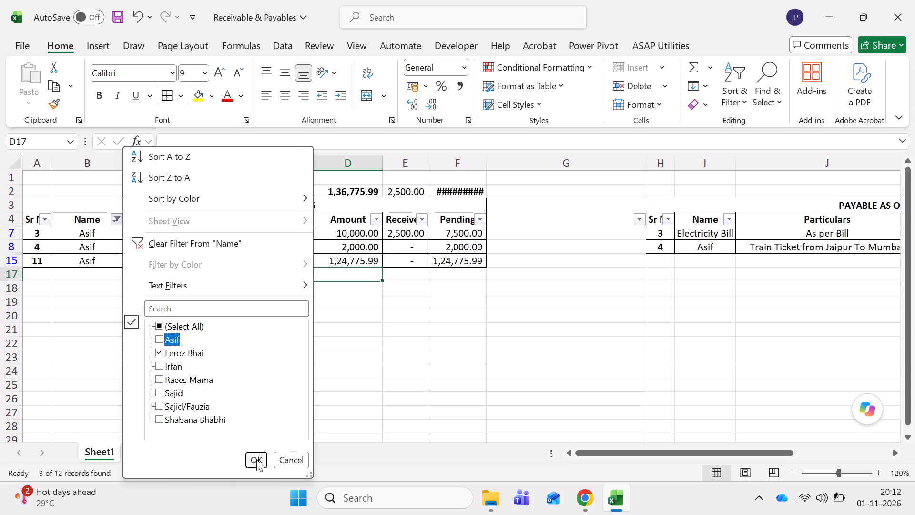
click(256, 459)
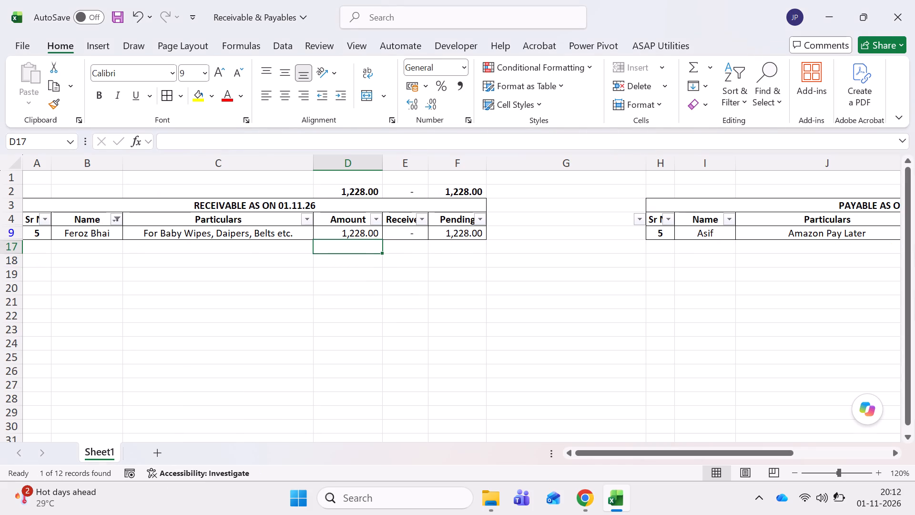
Change the receivable Name filter to show only Raees Mama.
click(115, 218)
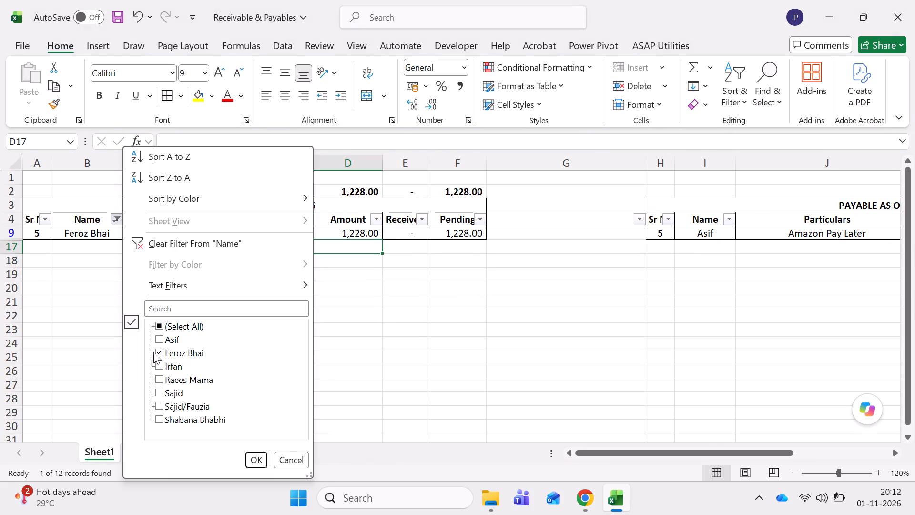
click(158, 354)
click(157, 381)
click(248, 459)
click(311, 374)
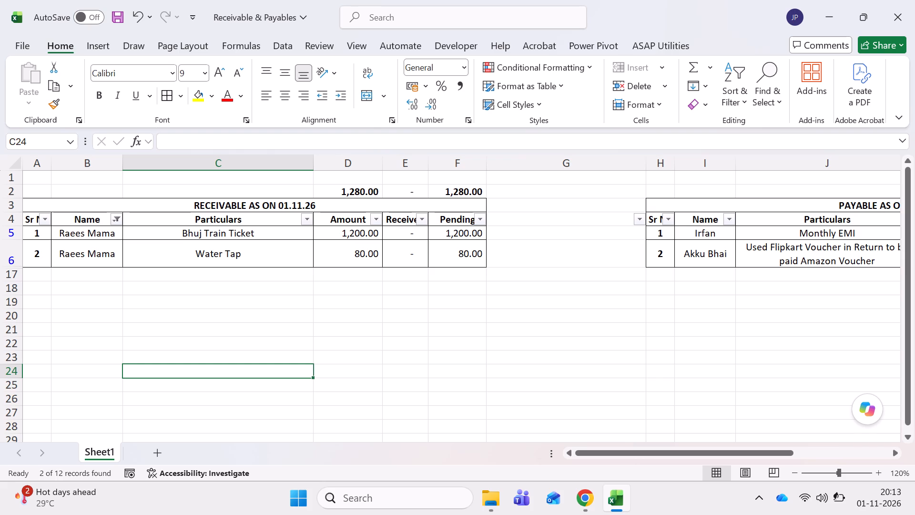
Change the receivable Name filter to show only Sajid.
click(119, 221)
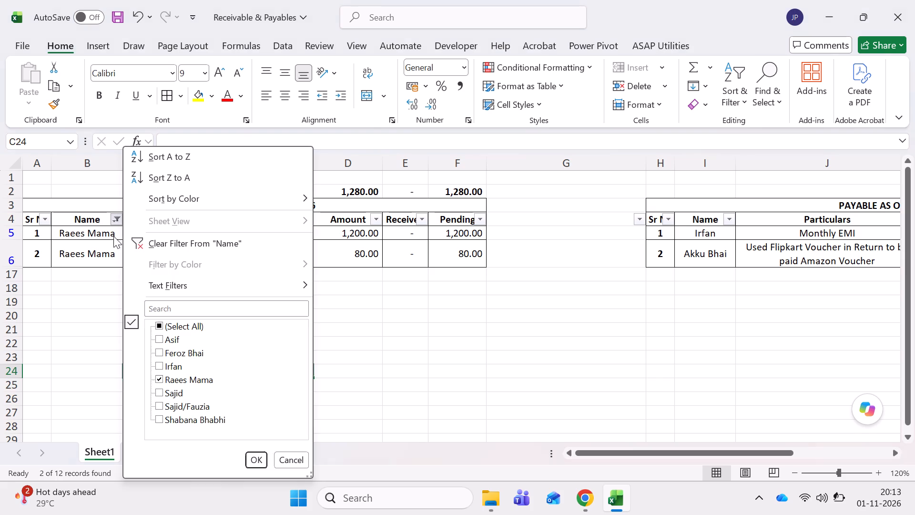
click(157, 381)
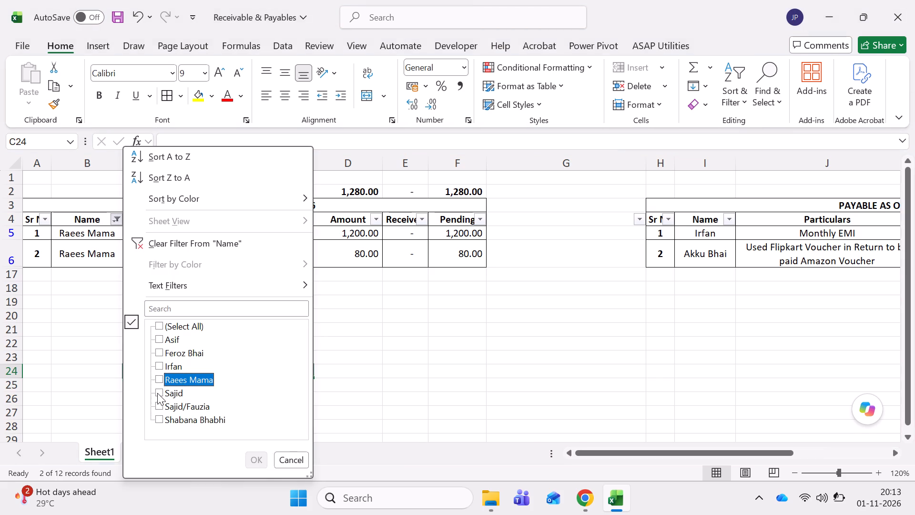
click(157, 393)
click(257, 464)
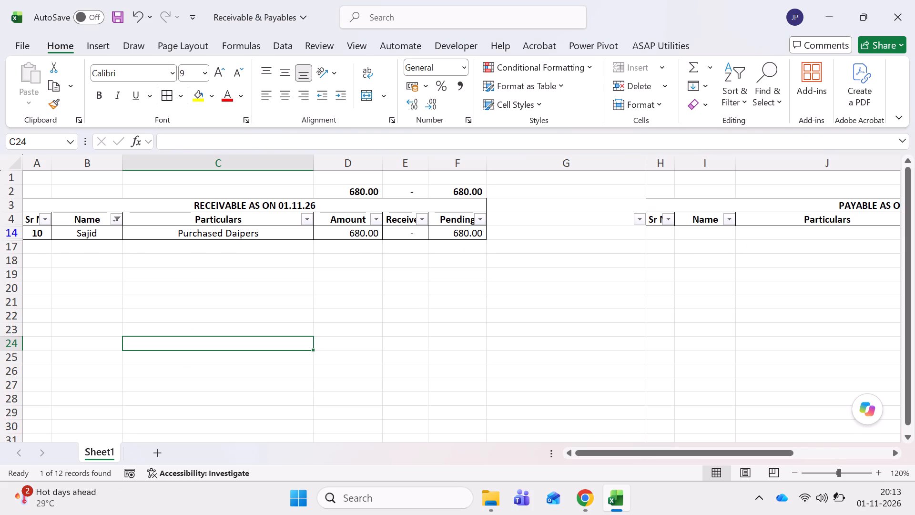
Change the receivable Name filter to show only Sajid/Fauzia.
click(116, 220)
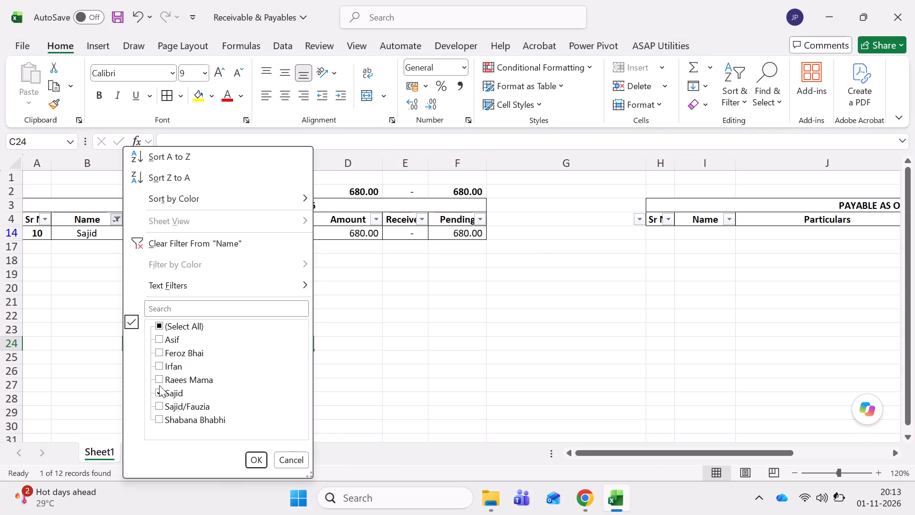
click(159, 391)
click(156, 405)
click(255, 464)
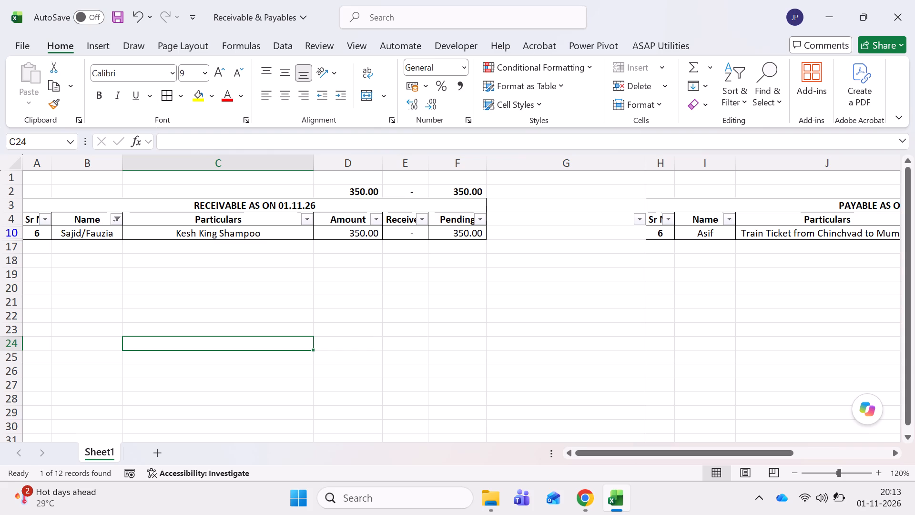
Change the receivable Name filter to show only Shabana Bhabhi.
click(117, 218)
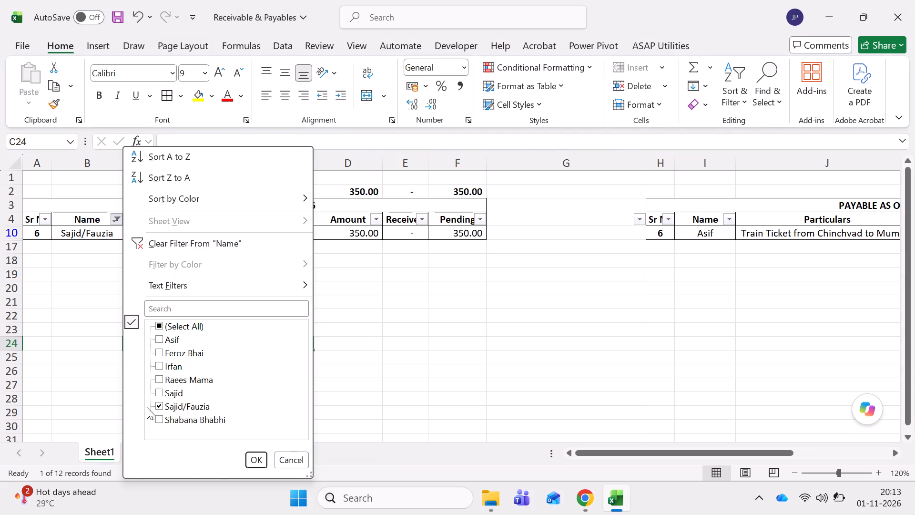
click(157, 409)
click(158, 419)
click(259, 455)
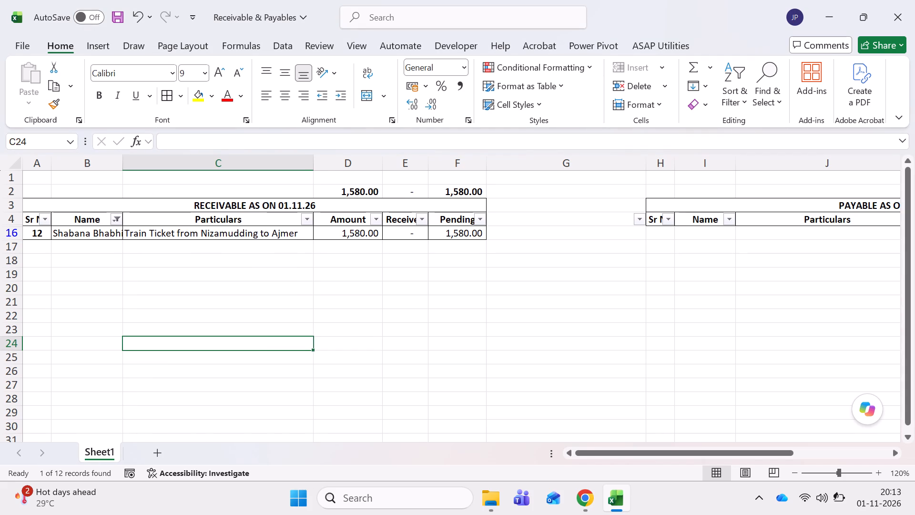
click(314, 355)
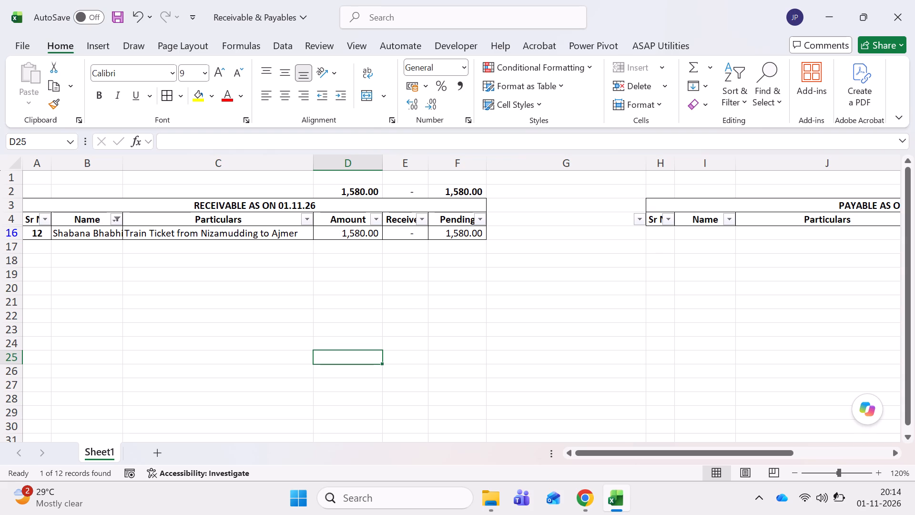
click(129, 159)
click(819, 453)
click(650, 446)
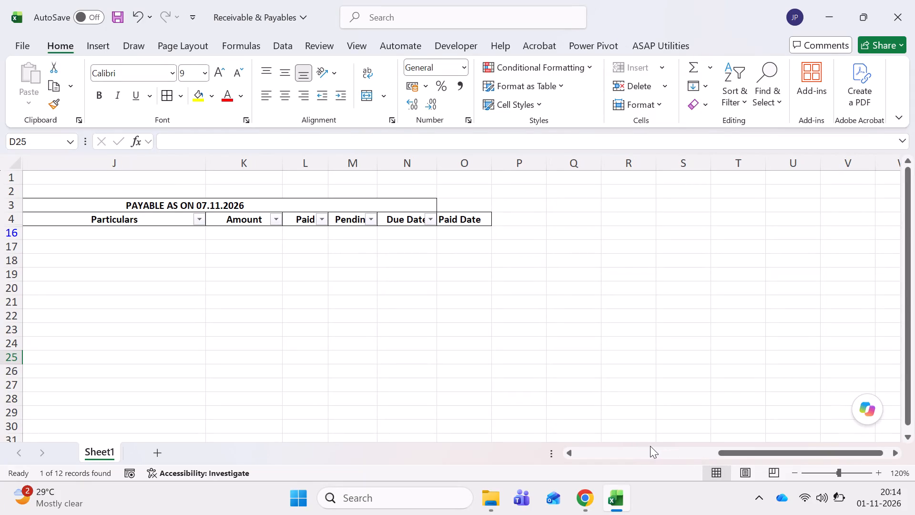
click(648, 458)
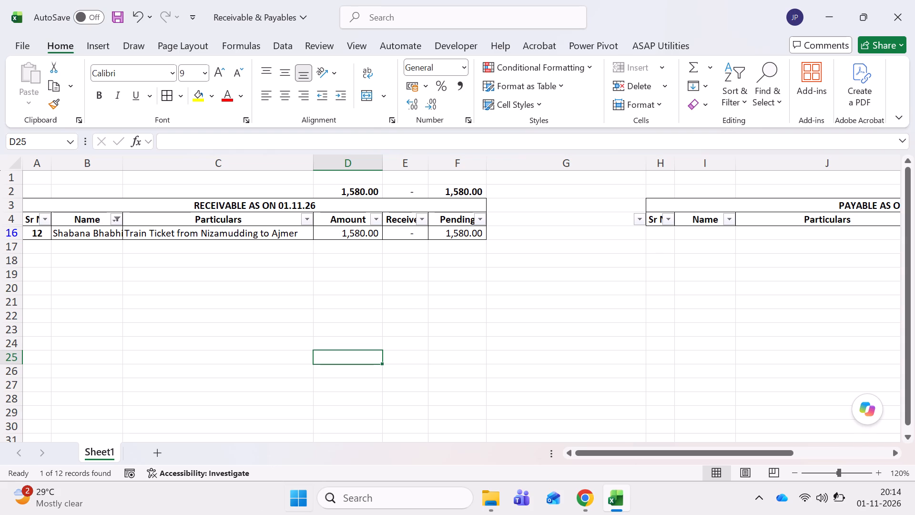
Add Irfan to the receivable Name filter alongside Shabana Bhabhi.
click(117, 219)
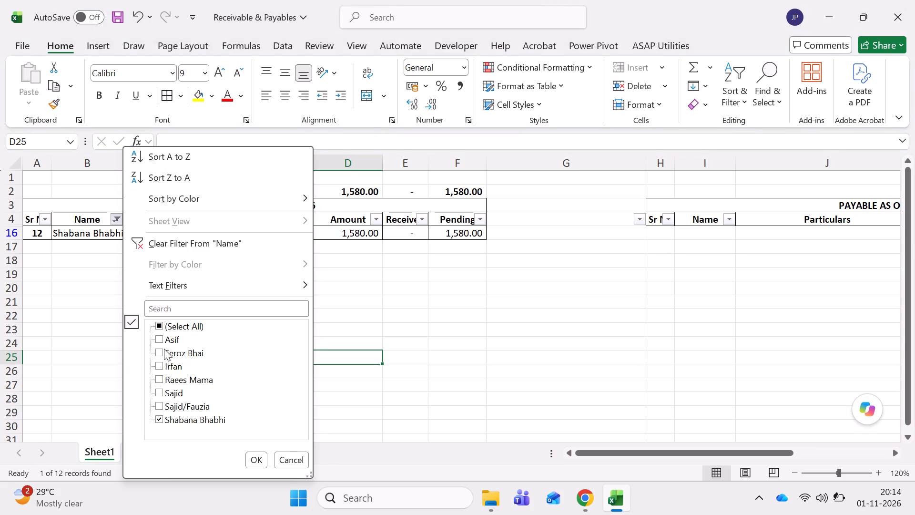
click(159, 349)
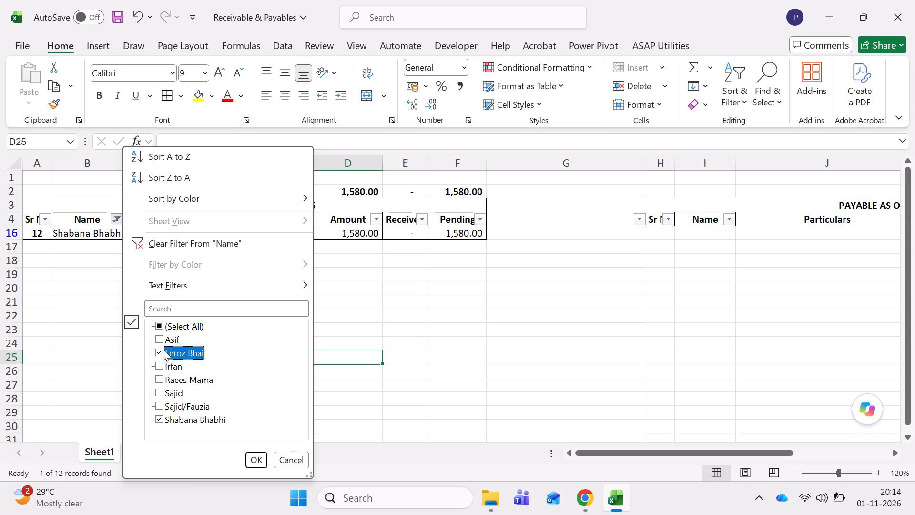
click(163, 349)
click(158, 367)
click(245, 463)
click(254, 461)
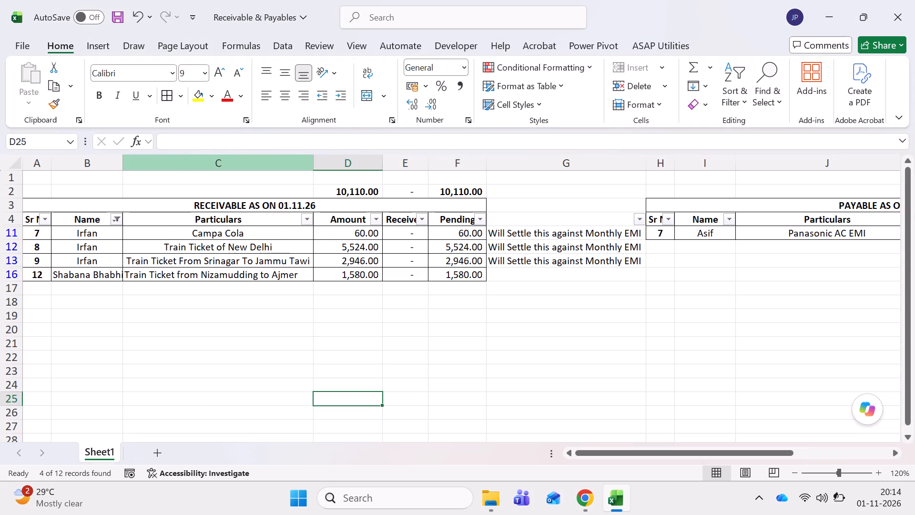
Remove Shabana Bhabhi from the receivable Name filter so that only Irfan is shown.
click(112, 217)
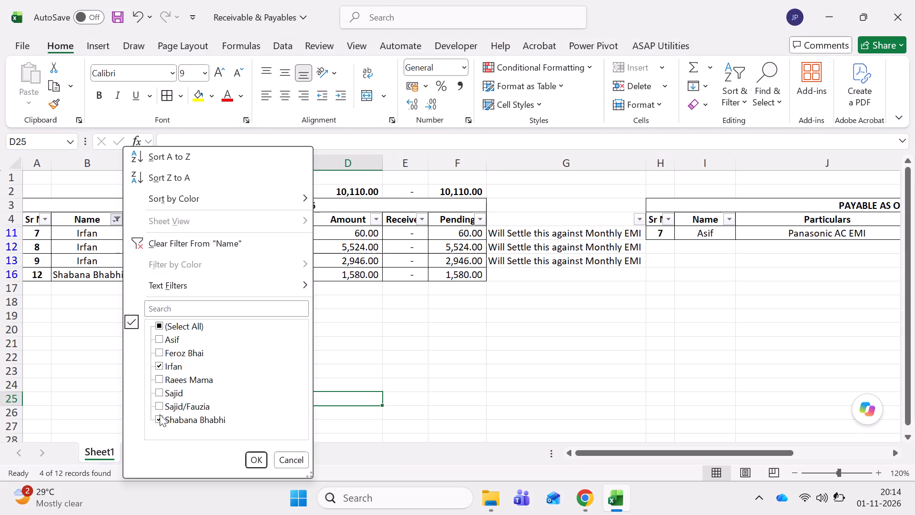
click(158, 421)
click(264, 458)
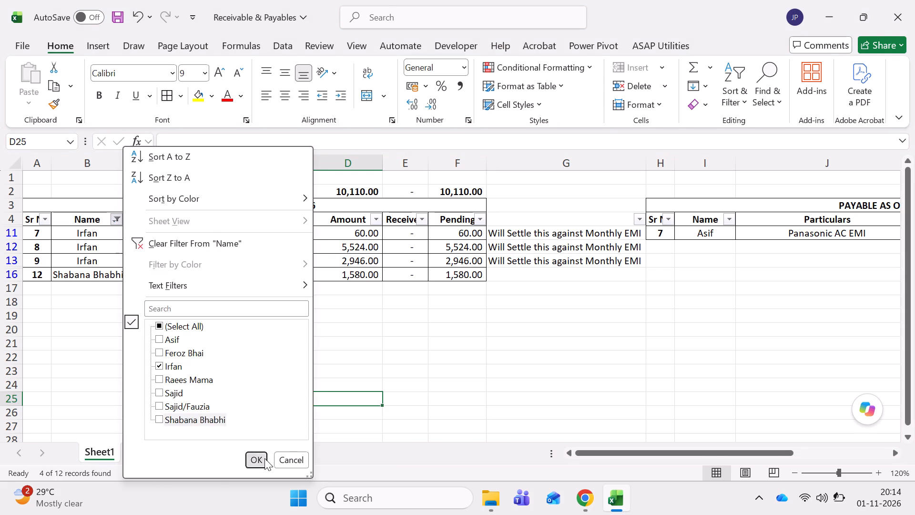
click(342, 273)
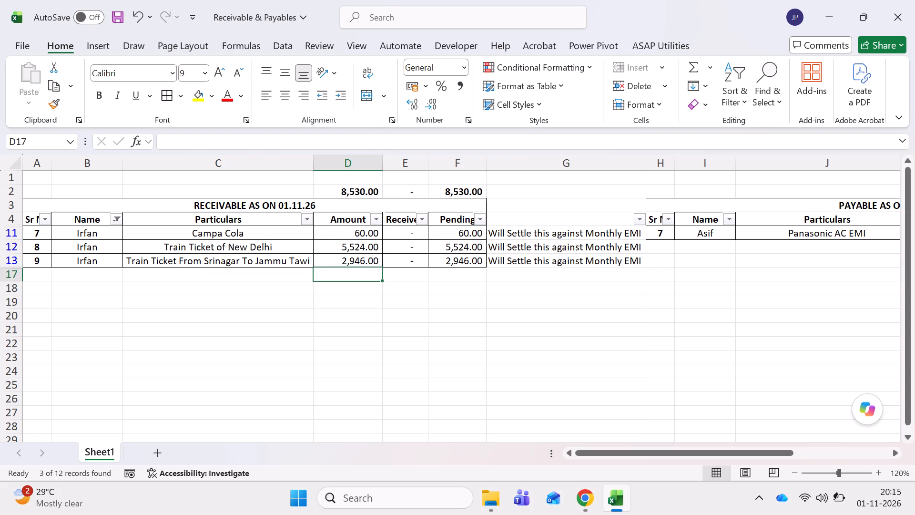
Turn off filtering on the sheet to show all receivable and payable records.
key(Right)
key(Right)
key(Right)
key(Right)
key(Right)
key(Right)
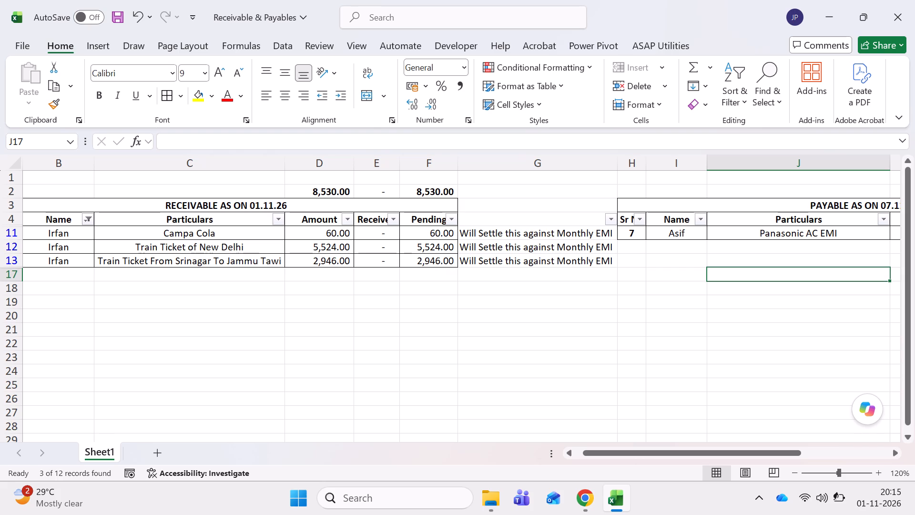
click(277, 220)
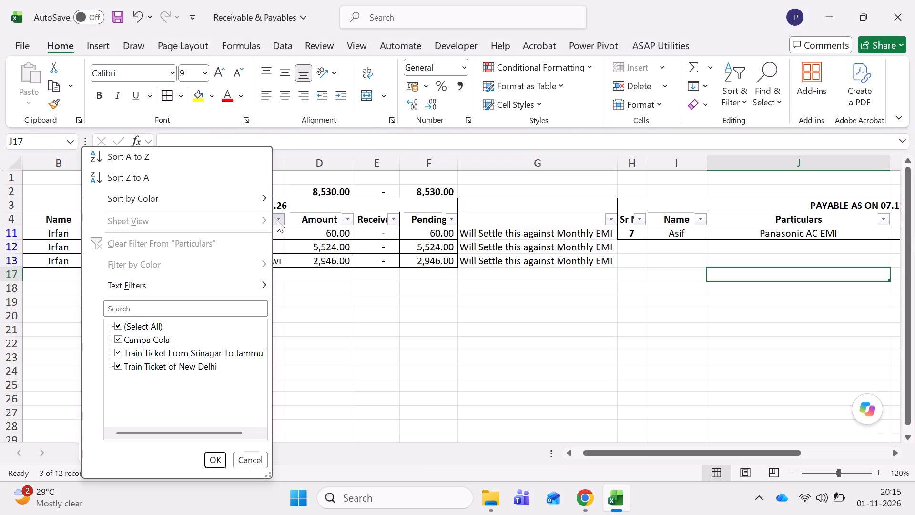
click(310, 279)
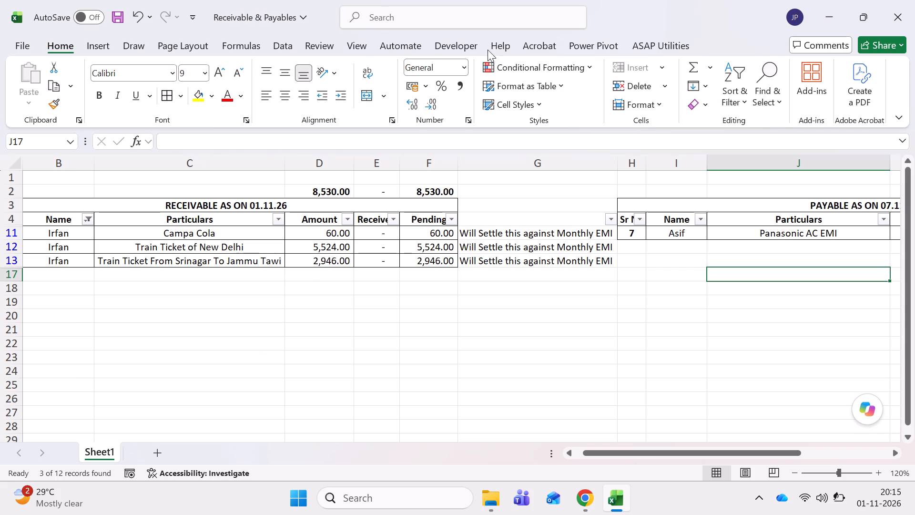
key(ctrl+shift+l)
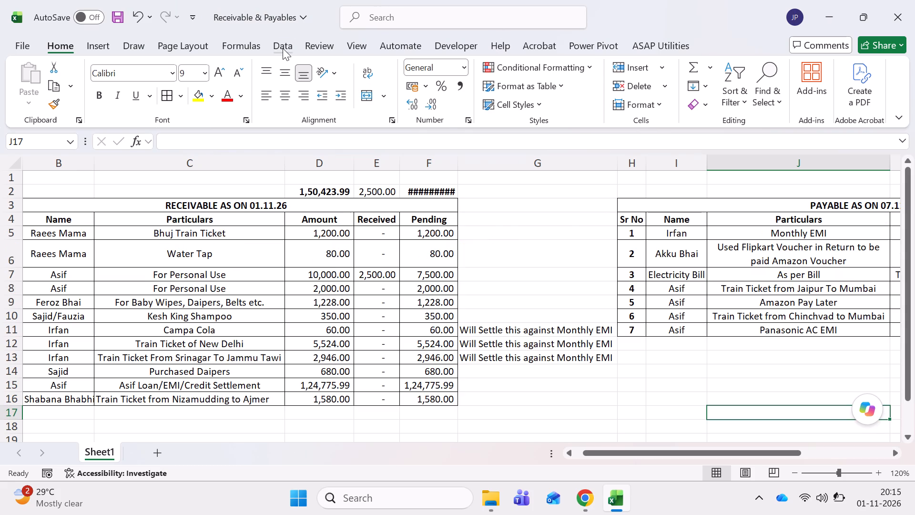
Auto-fit the receivable Pending column, followed by all columns of the sheet, to their contents.
click(457, 161)
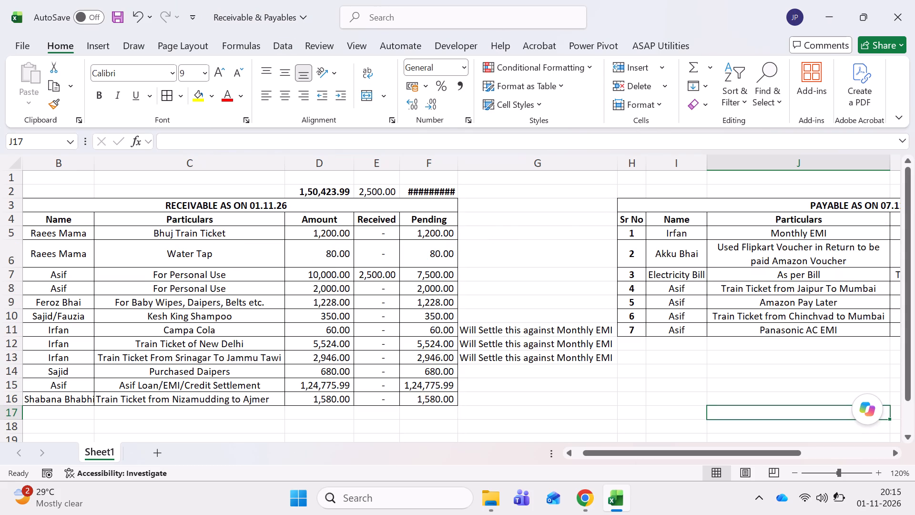
double_click(457, 161)
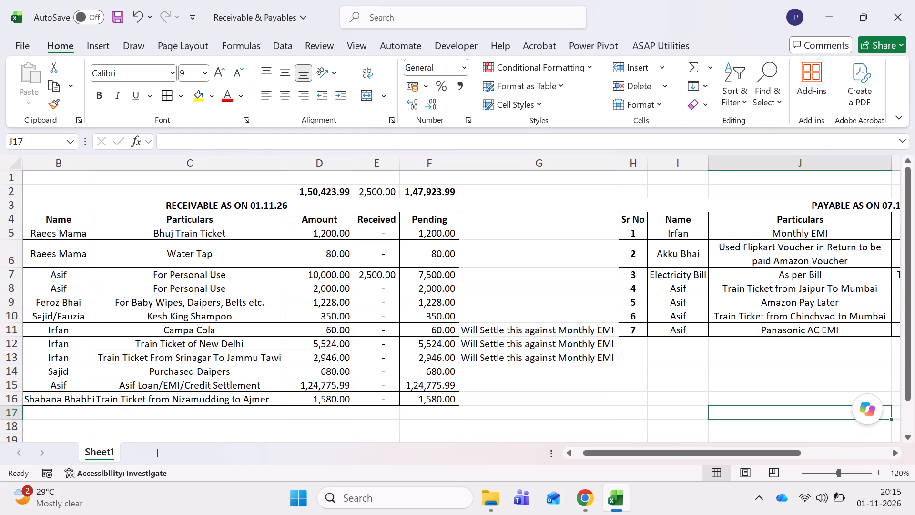
click(93, 166)
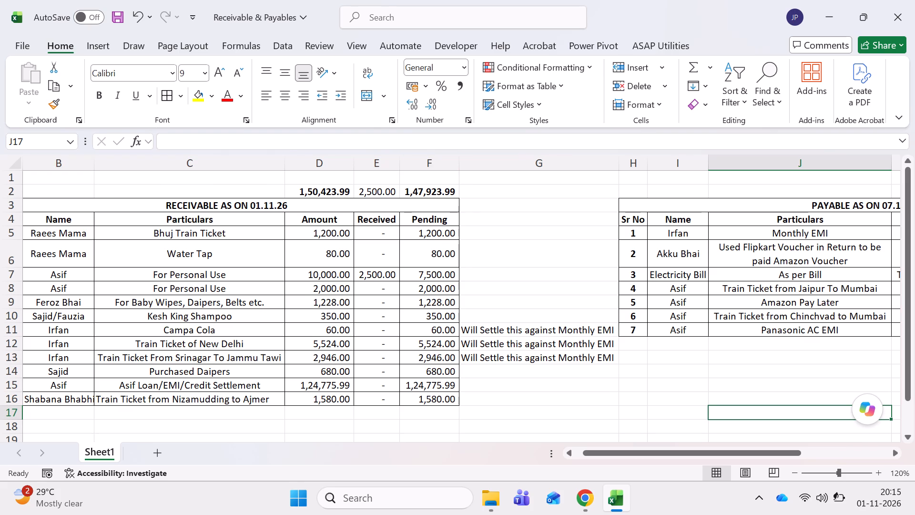
click(7, 166)
double_click(94, 163)
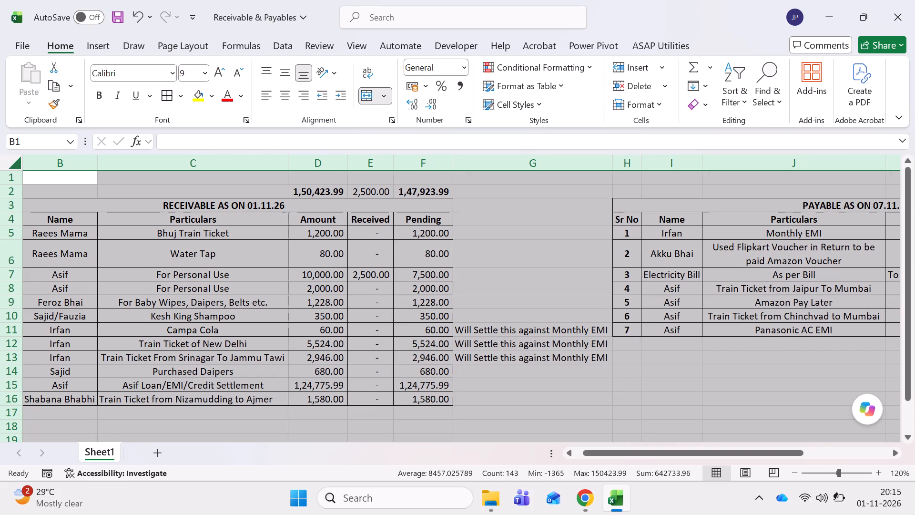
click(316, 305)
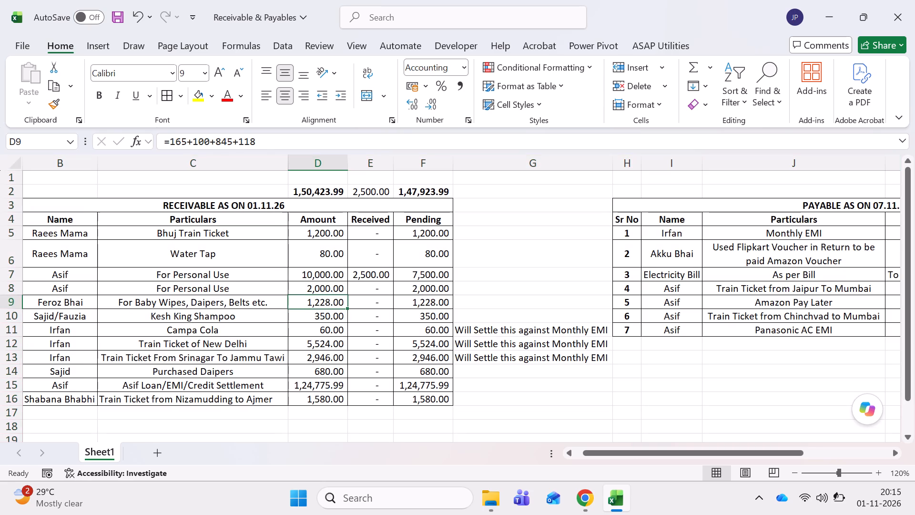
Examine the payable table's amounts, payments, pending balances and dates, particularly Irfan's Monthly EMI row.
click(770, 280)
key(Right)
key(Right)
key(Right)
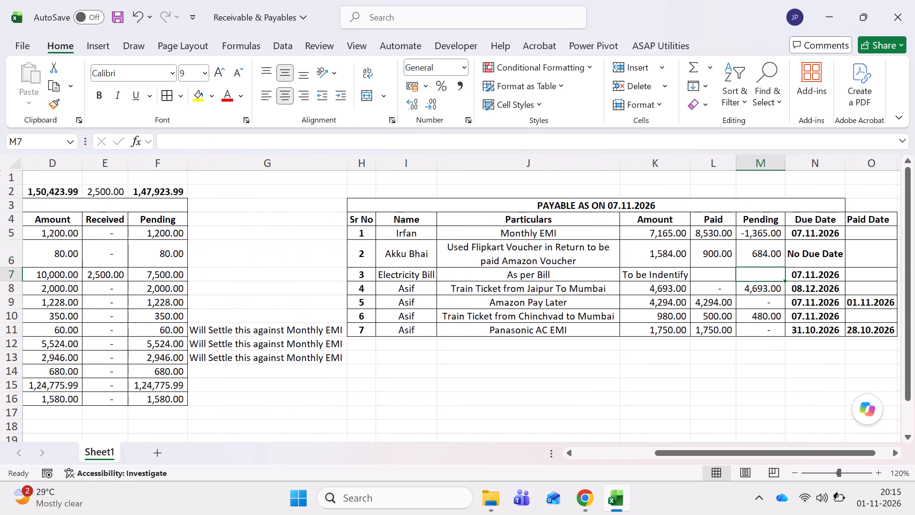
key(Right)
key(Right)
key(Right)
click(690, 233)
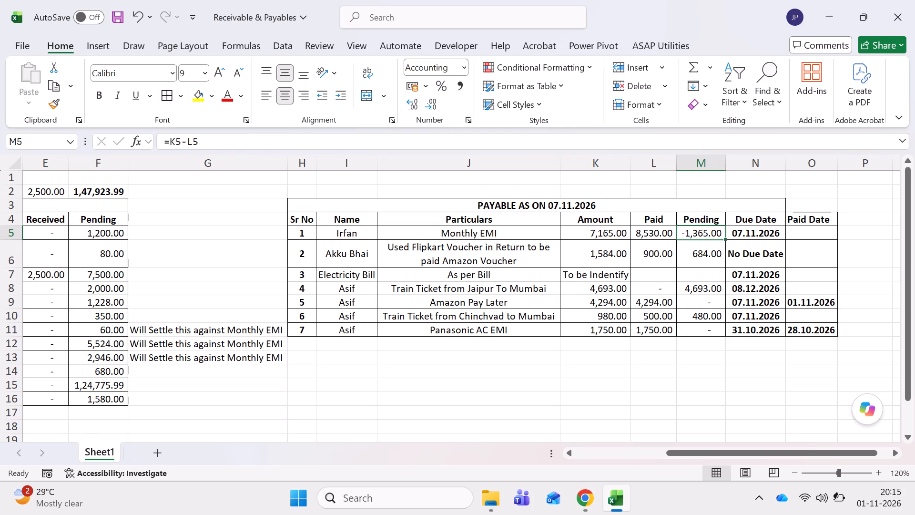
click(587, 240)
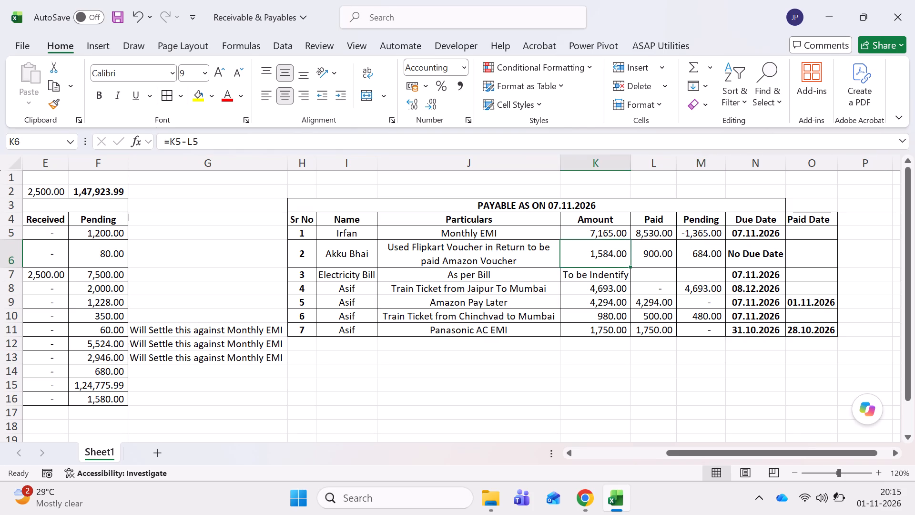
click(601, 230)
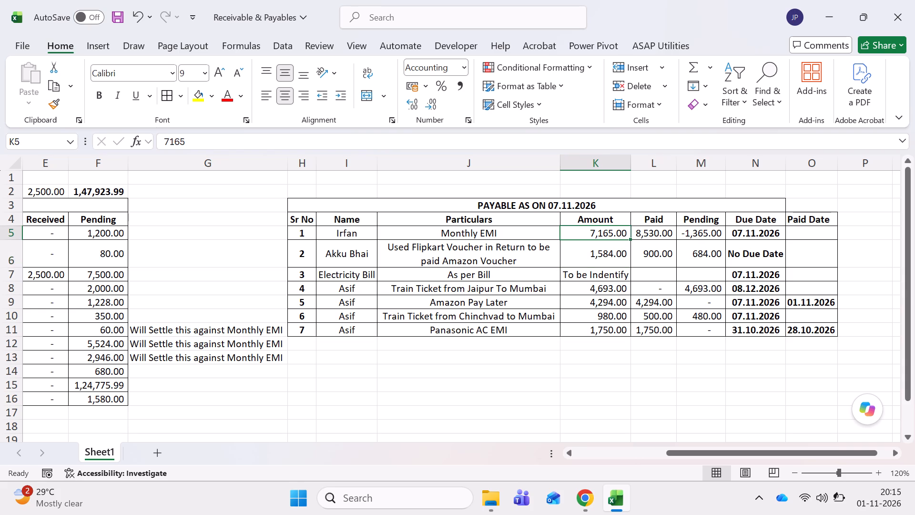
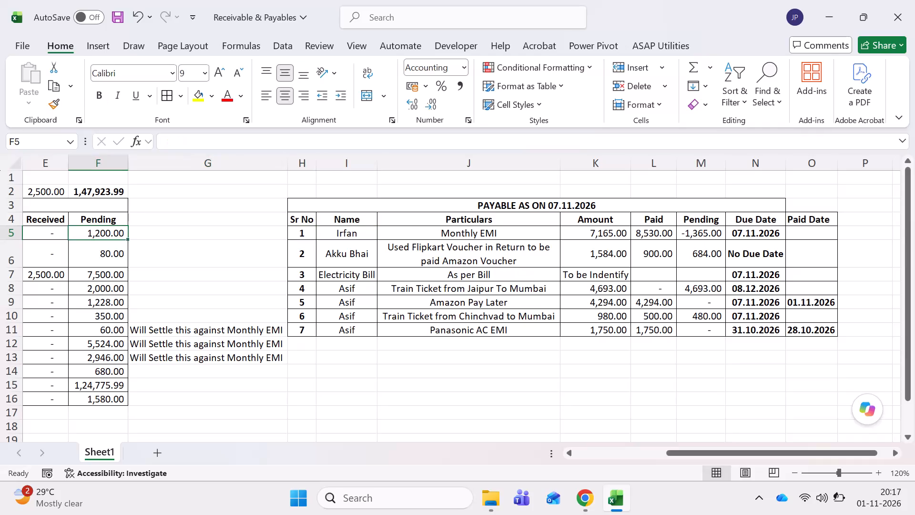
Examine the receivable records and their received and pending amounts, including Irfan's entries marked for settlement against the Monthly EMI.
key(Left)
key(Left)
key(Left)
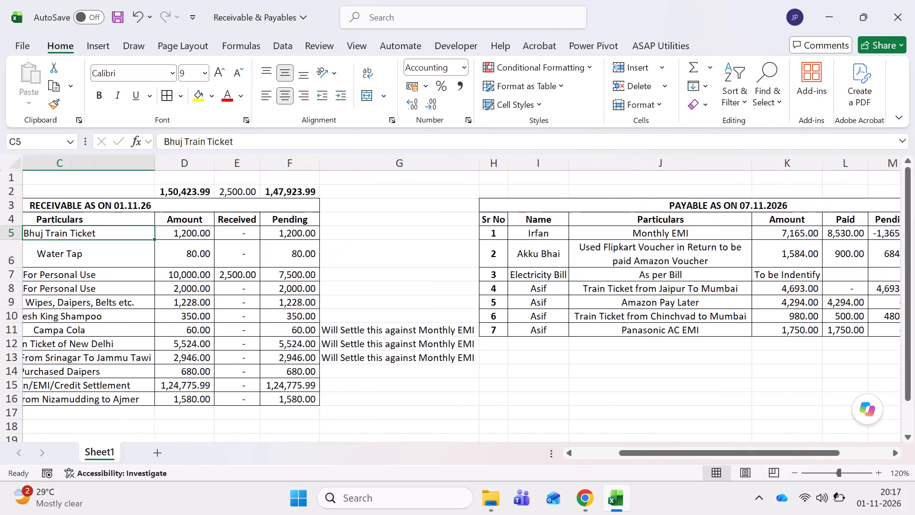
key(Left)
key(Left)
key(Left)
key(Right)
key(Right)
key(Right)
key(Right)
key(Right)
key(Right)
key(Right)
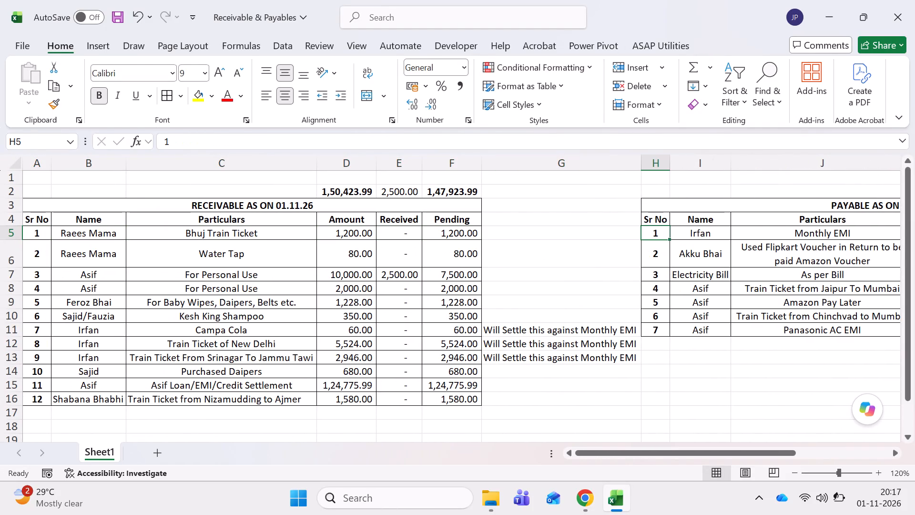
key(Down)
key(Down)
key(Down)
key(Down)
key(Down)
key(Down)
key(Left)
key(Left)
key(Left)
key(Left)
key(Down)
key(Right)
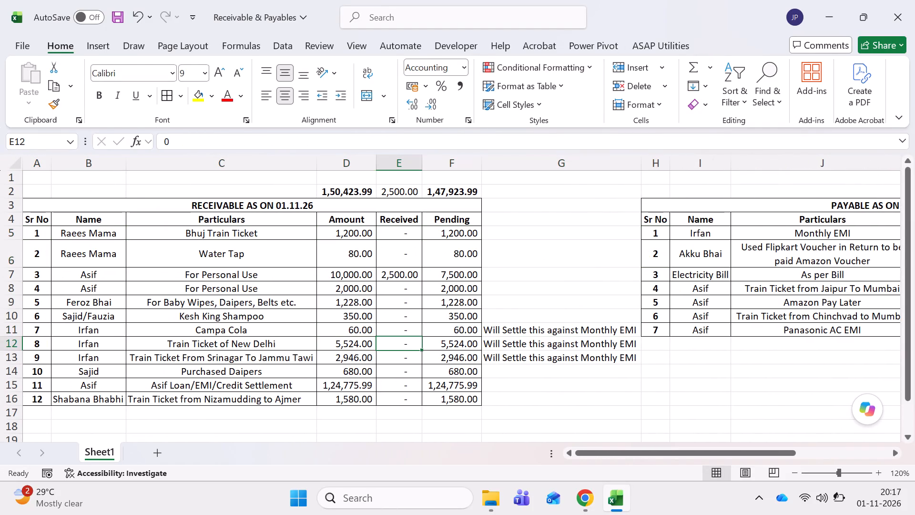
Make the received amount of Asif's first For Personal Use entry bold in the receivable table.
key(Up)
key(Up)
key(Up)
key(Up)
key(Up)
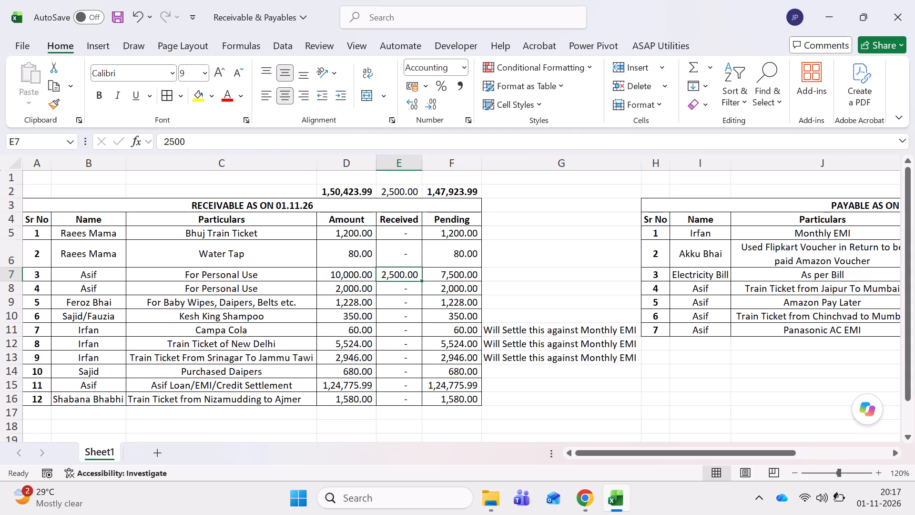
key(ctrl+b)
Make the Received column's total above the receivable table bold.
key(Down)
key(Down)
key(Up)
key(Up)
key(Up)
key(Up)
key(Up)
key(Up)
key(Up)
key(Down)
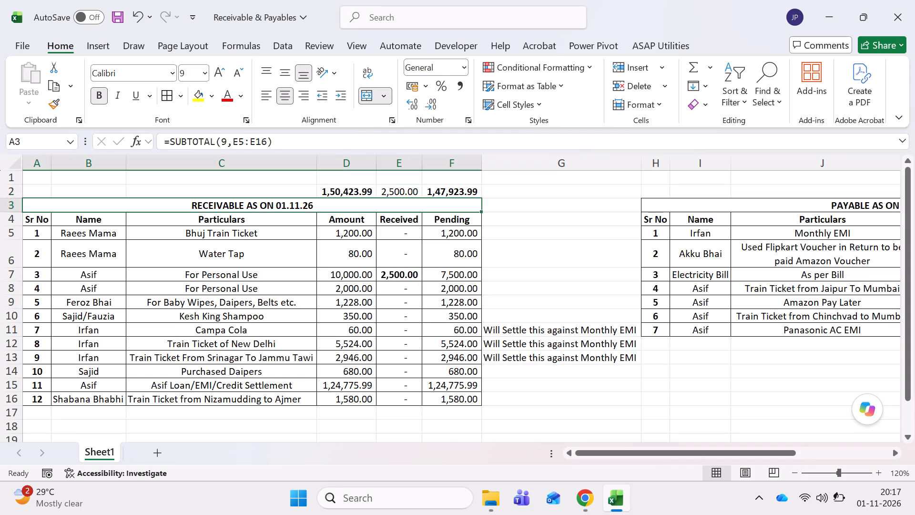
key(Up)
key(ctrl+b)
Examine the Received column's entries down the receivable table.
key(Down)
key(Down)
key(Down)
key(Down)
key(Down)
key(Down)
key(Down)
key(Down)
key(Down)
key(Down)
key(Down)
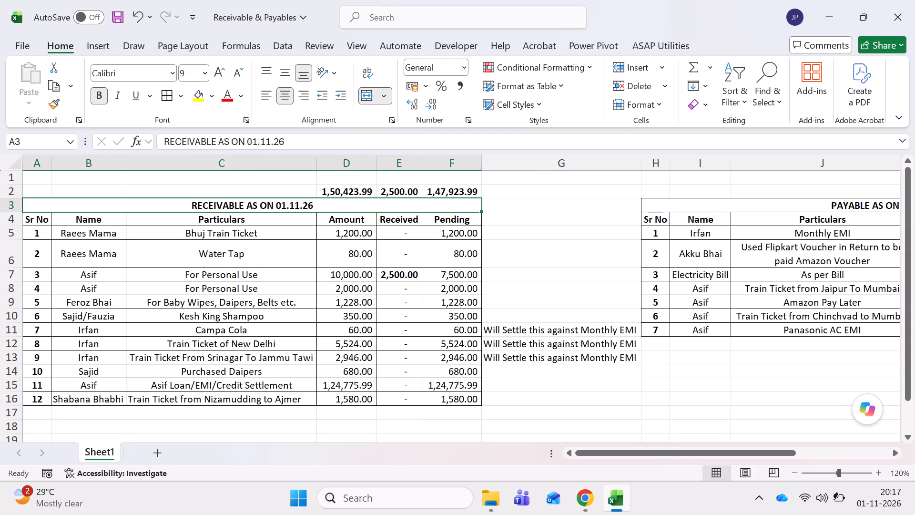
key(Down)
key(Up)
key(Up)
key(Up)
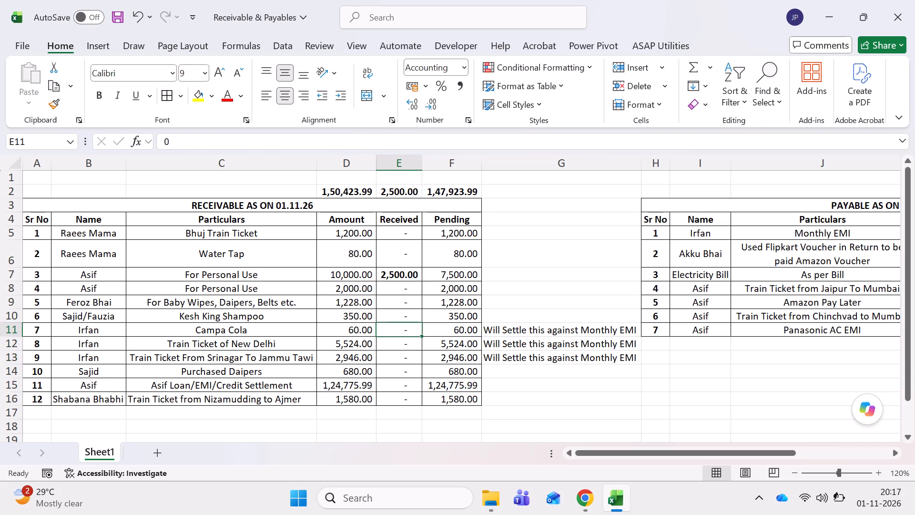
Save the receivables and payables workbook.
key(ctrl+s)
Examine the payable table's particulars, paid and pending amounts and dates, from Akku Bhai's voucher row to the Panasonic AC EMI row.
key(Right)
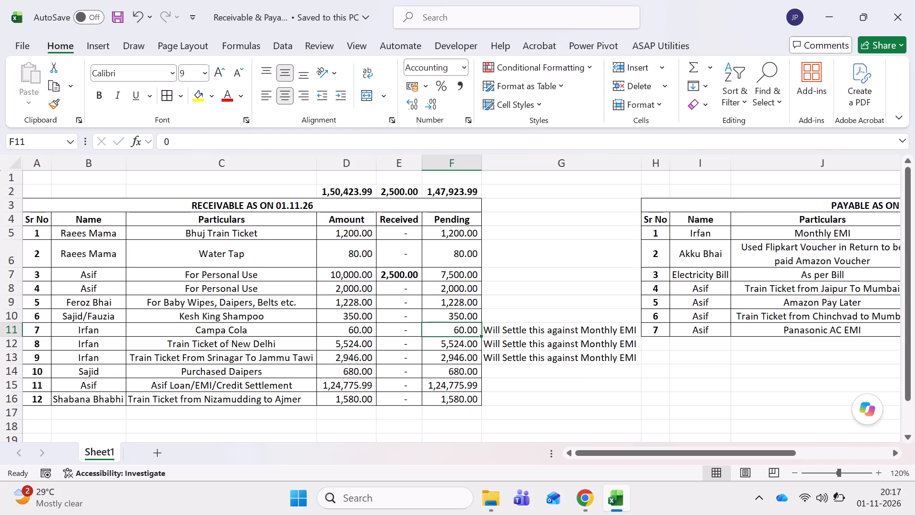
key(Left)
key(Down)
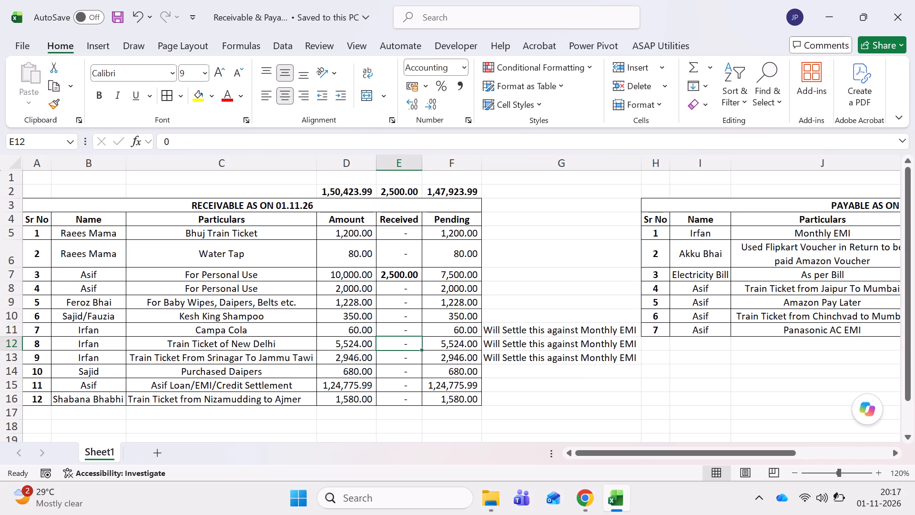
key(Right)
key(Right)
key(Right)
key(Right)
key(Right)
key(Right)
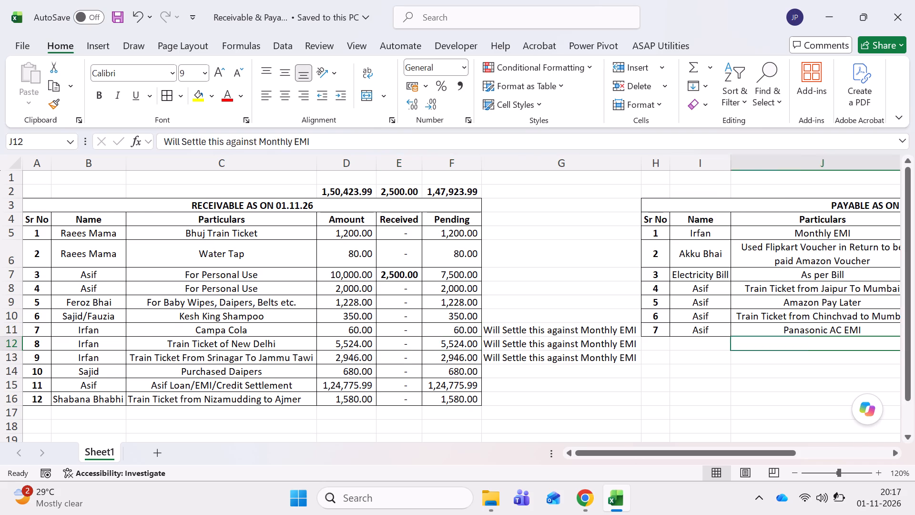
key(Right)
key(Right)
key(Left)
key(Left)
key(Left)
key(Up)
key(Up)
key(Up)
key(Up)
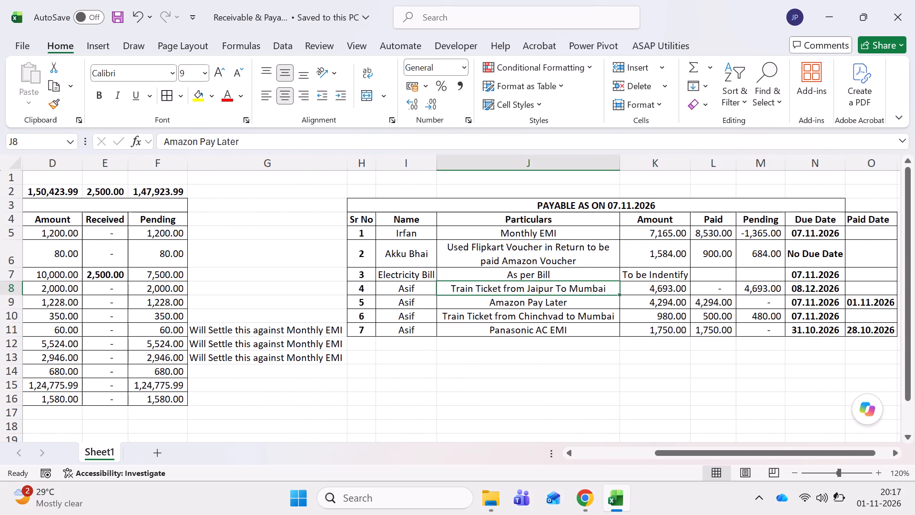
key(Up)
key(Up)
key(Right)
key(Right)
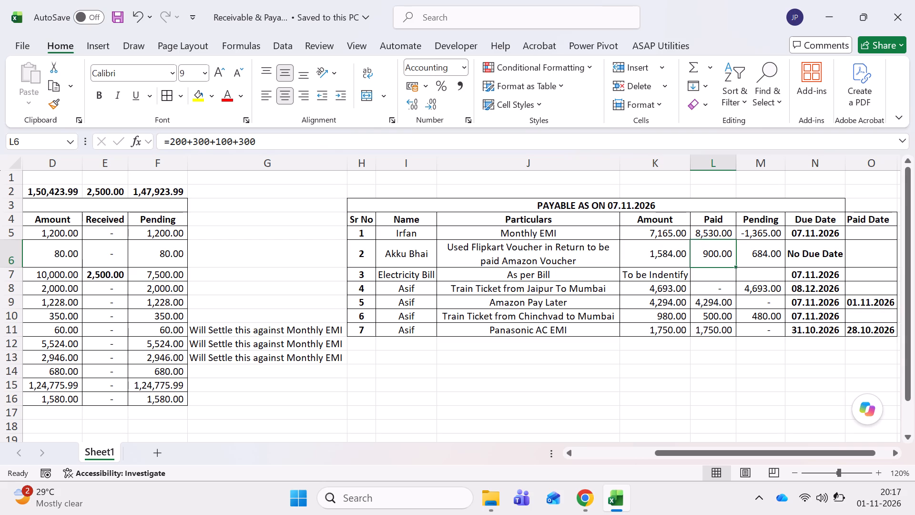
key(Down)
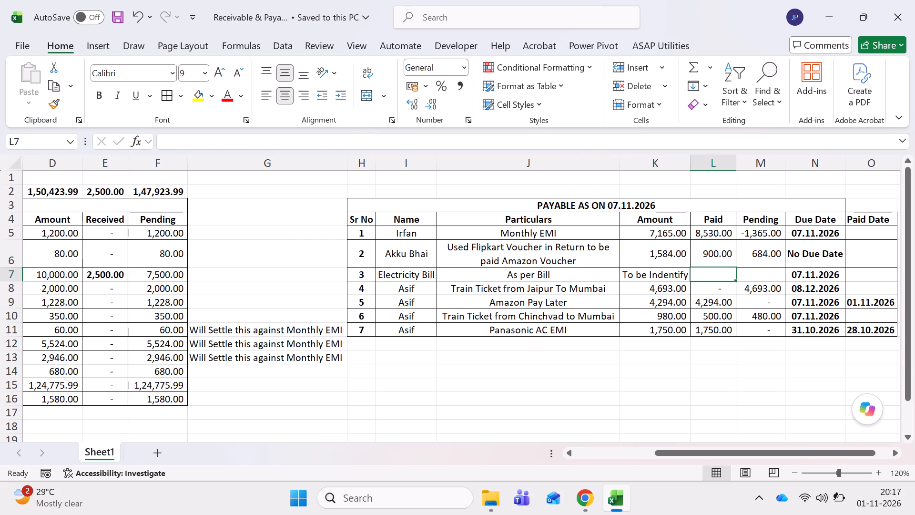
key(Down)
key(Down)
key(Down)
key(Down)
key(Down)
key(Down)
key(Up)
key(Up)
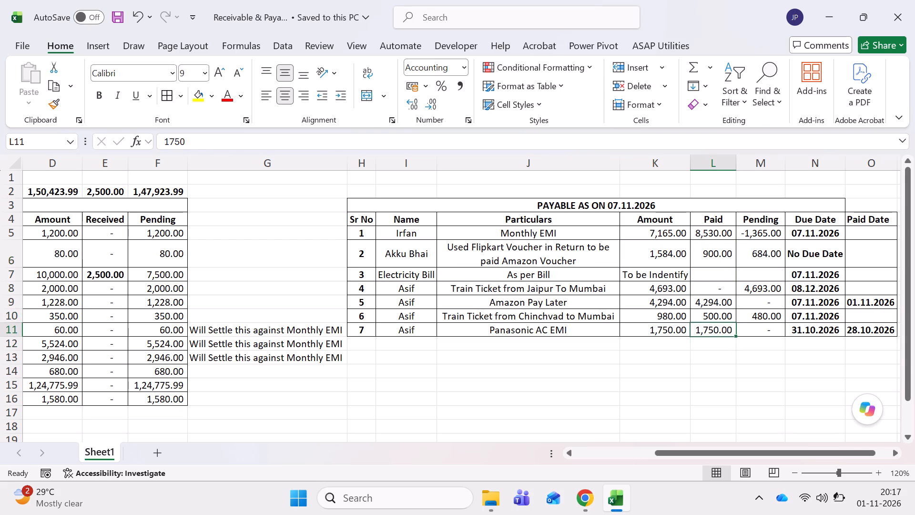
key(Up)
key(Right)
key(Down)
key(Right)
key(Right)
key(Right)
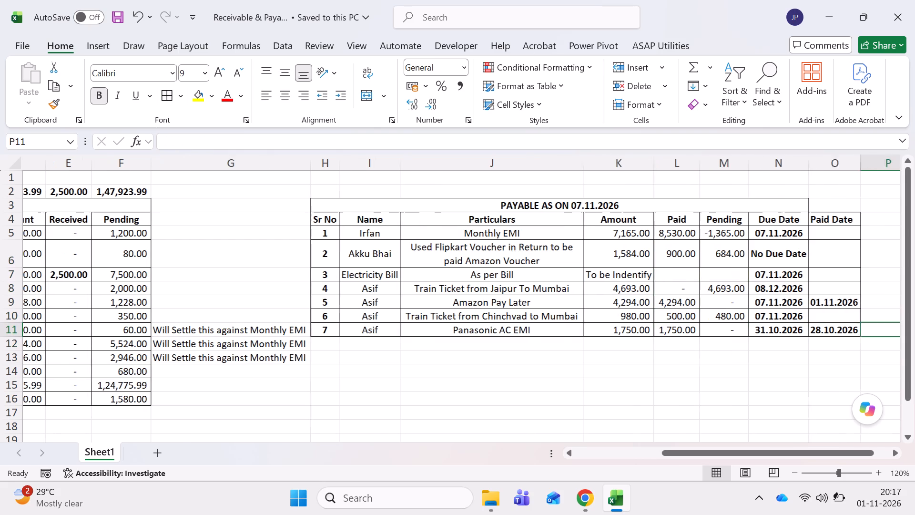
Return to the receivable table and examine Irfan's Campa Cola row across its columns.
key(Left)
key(Left)
key(Left)
key(Left)
key(Left)
key(Left)
key(Left)
key(Left)
key(Left)
key(Left)
key(Left)
key(Left)
key(Left)
key(Left)
key(Left)
key(Left)
key(Left)
key(Left)
key(Left)
key(Left)
key(Left)
key(Left)
key(Left)
key(Left)
key(Left)
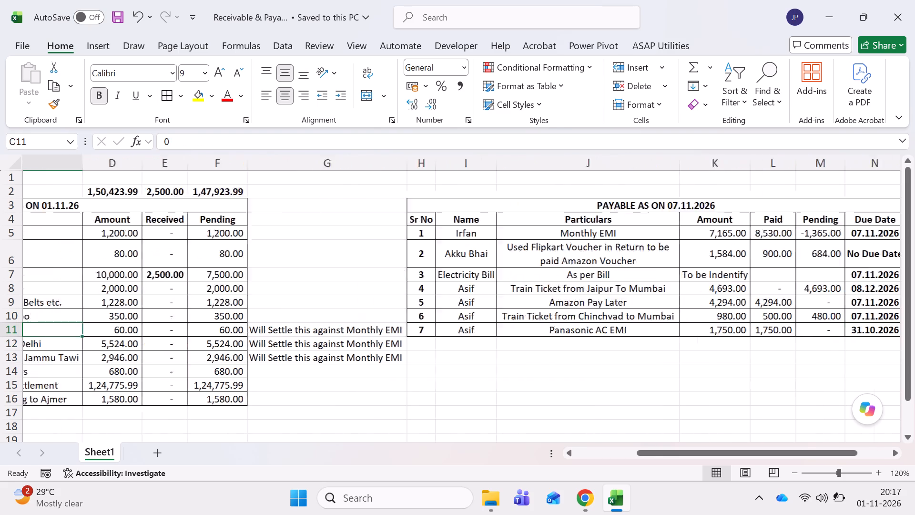
key(Right)
key(Right)
key(Right)
key(Right)
key(Right)
key(Right)
key(Left)
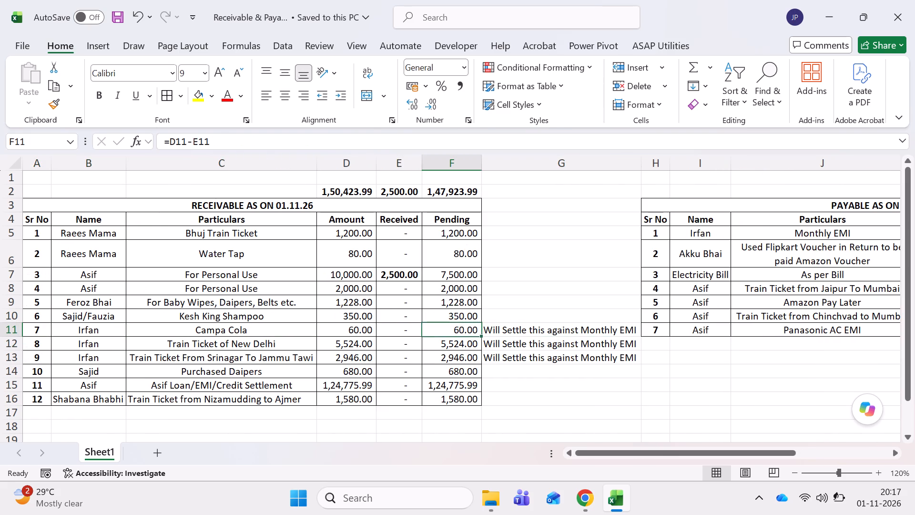
key(Left)
key(Left)
key(Left)
key(Left)
key(Left)
key(Left)
key(Left)
key(Right)
key(Right)
key(Left)
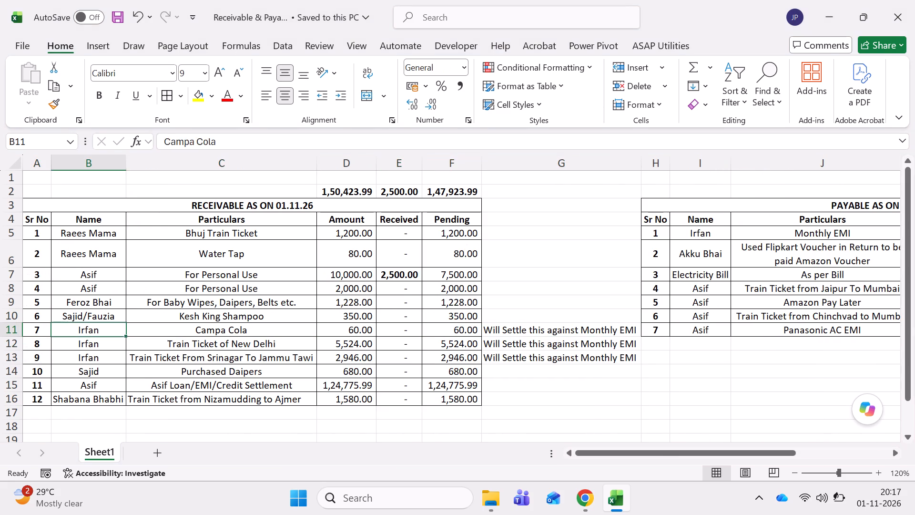
Examine Irfan's three receivable rows, from Campa Cola to the Srinagar to Jammu Tawi train ticket.
key(Down)
key(Down)
key(Right)
key(Right)
key(Right)
key(Right)
key(Left)
key(Left)
key(Left)
key(Left)
key(Left)
key(Left)
key(Left)
key(Left)
key(Left)
key(Left)
key(Left)
key(Left)
key(Left)
key(Left)
key(Left)
key(Left)
key(Left)
key(Left)
key(Left)
key(Left)
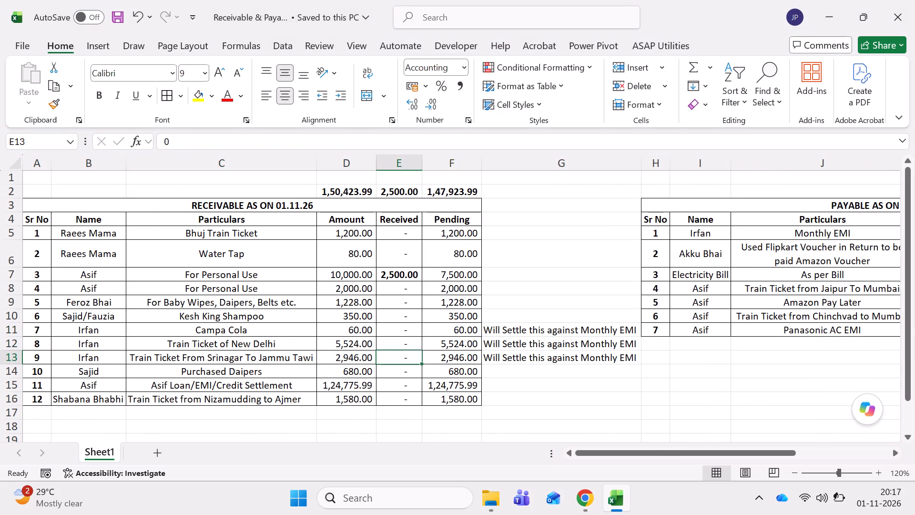
key(shift+space)
key(Up)
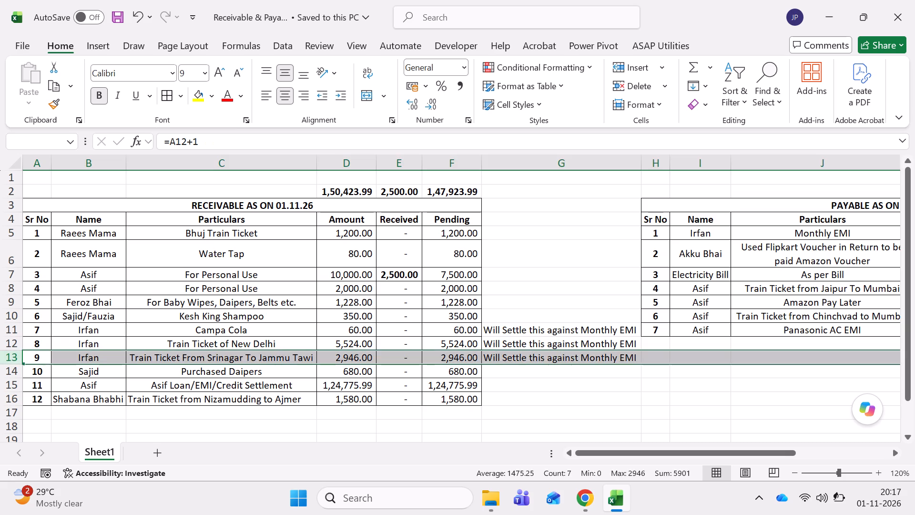
key(shift+space)
key(Up)
key(shift+space)
Record received amounts of 60 for Irfan's Campa Cola and 5,524 for his New Delhi train ticket.
key(Right)
key(Right)
key(Right)
key(Right)
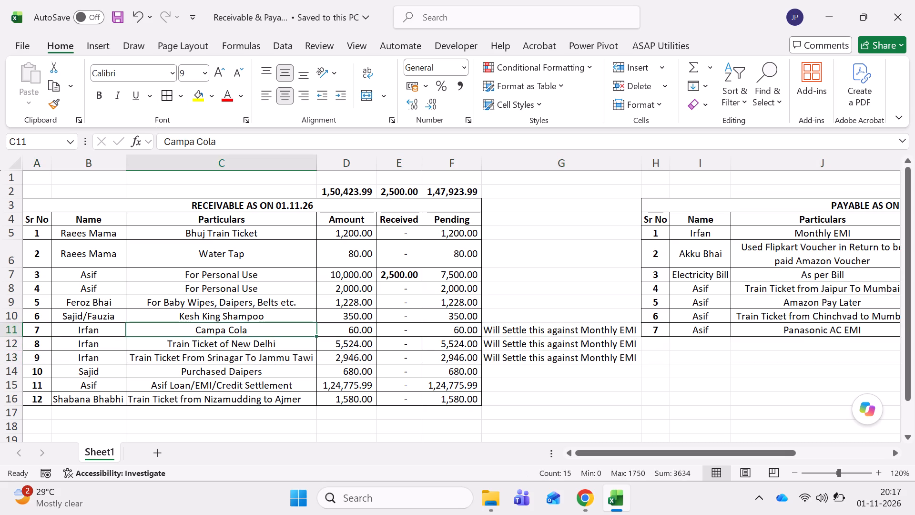
key(Right)
key(Left)
text(60)
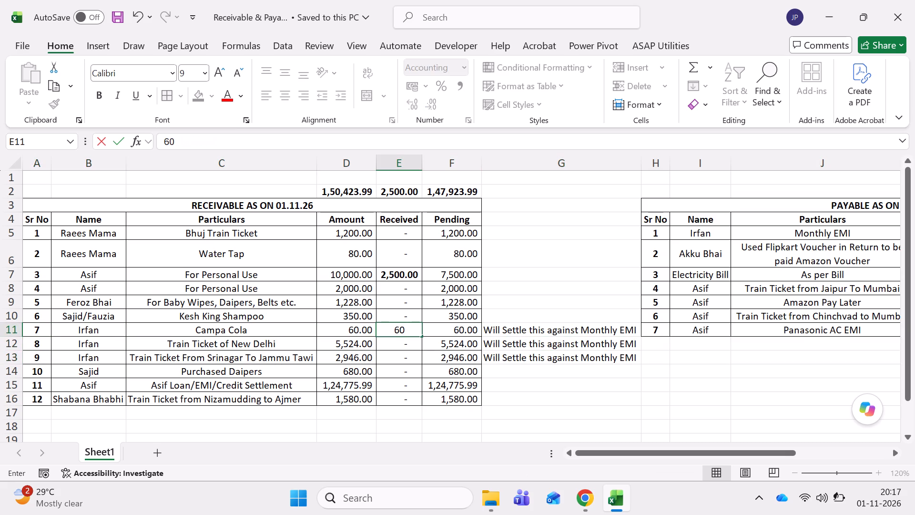
key(Return)
text(5524)
key(Return)
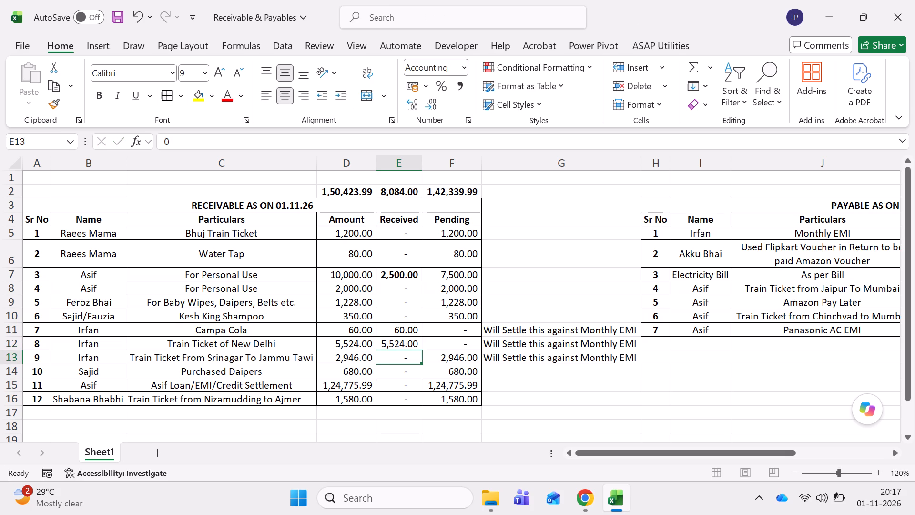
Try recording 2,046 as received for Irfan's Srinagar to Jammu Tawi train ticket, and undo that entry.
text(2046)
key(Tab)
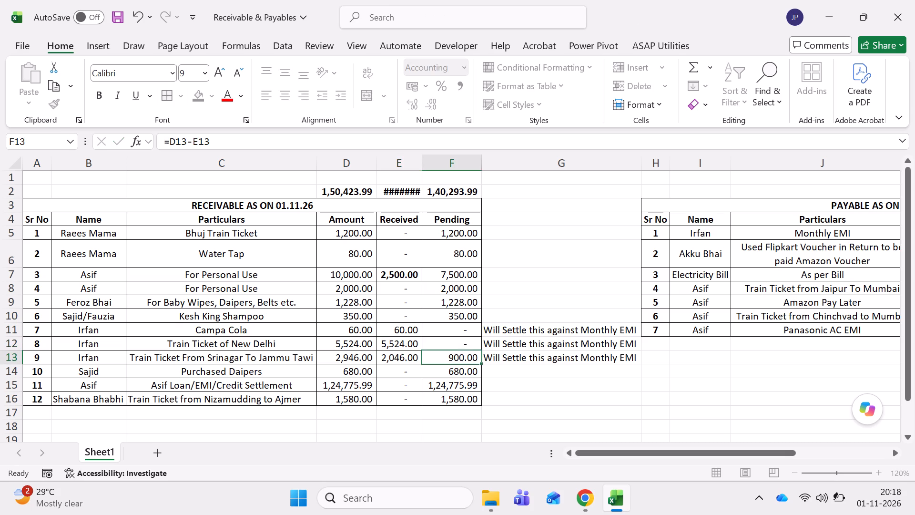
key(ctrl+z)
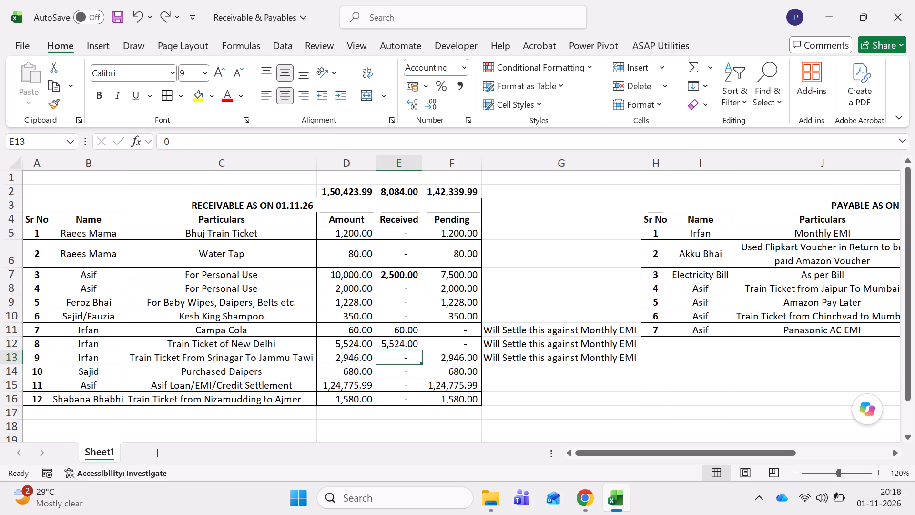
Record 2,946 as the received amount for Irfan's Srinagar to Jammu Tawi train ticket.
text(2946)
key(Tab)
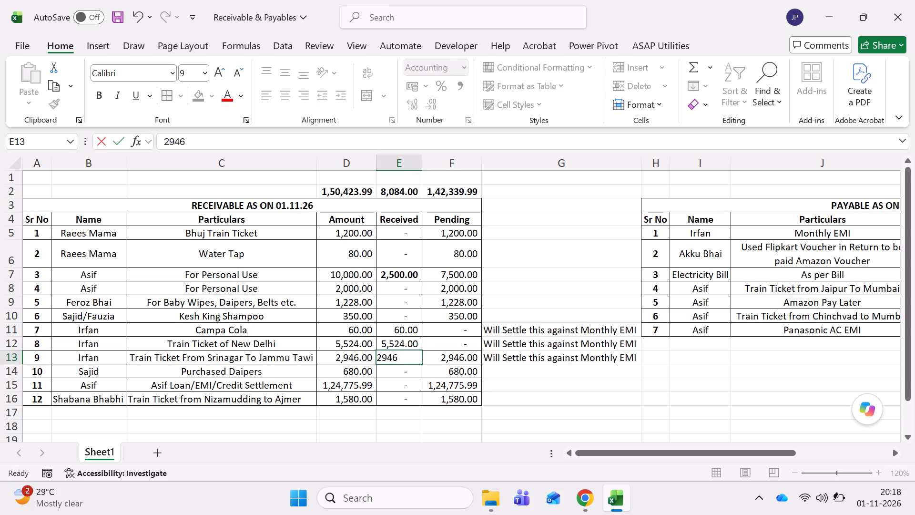
Make the received amounts bold in Irfan's three receivable rows.
key(Left)
key(Up)
key(Up)
key(shift+Down)
key(shift+Down)
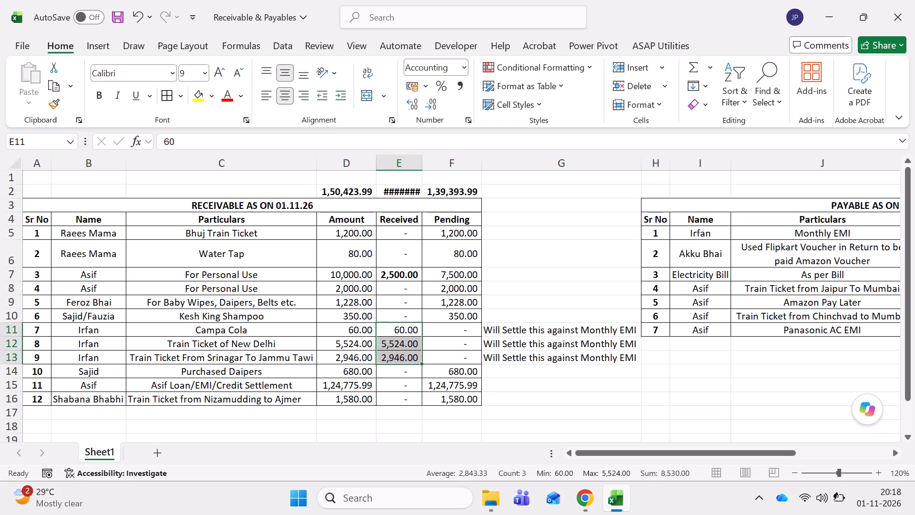
key(ctrl+b)
key(Right)
key(Left)
Save the receivables and payables workbook.
key(ctrl+s)
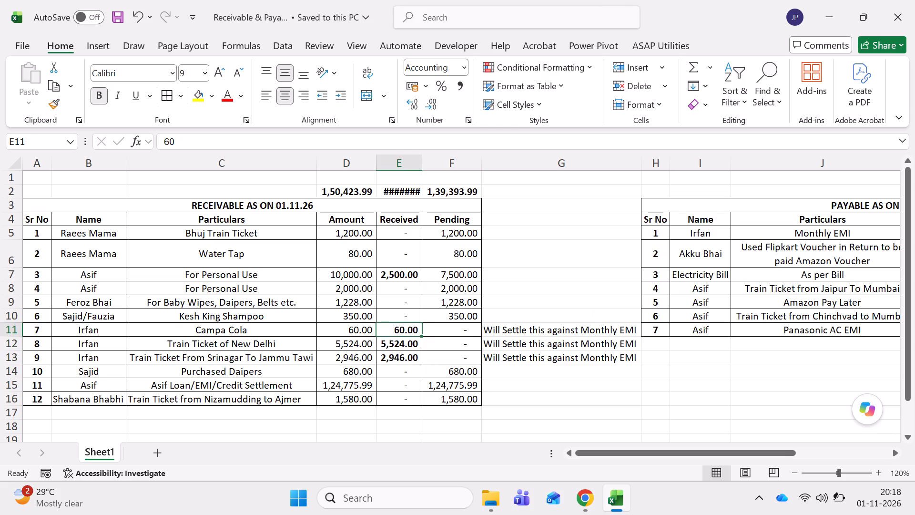
key(Right)
key(Left)
key(ctrl+s)
key(ctrl+s)
Auto-fit the Received column's width to its contents and save the workbook.
double_click(420, 167)
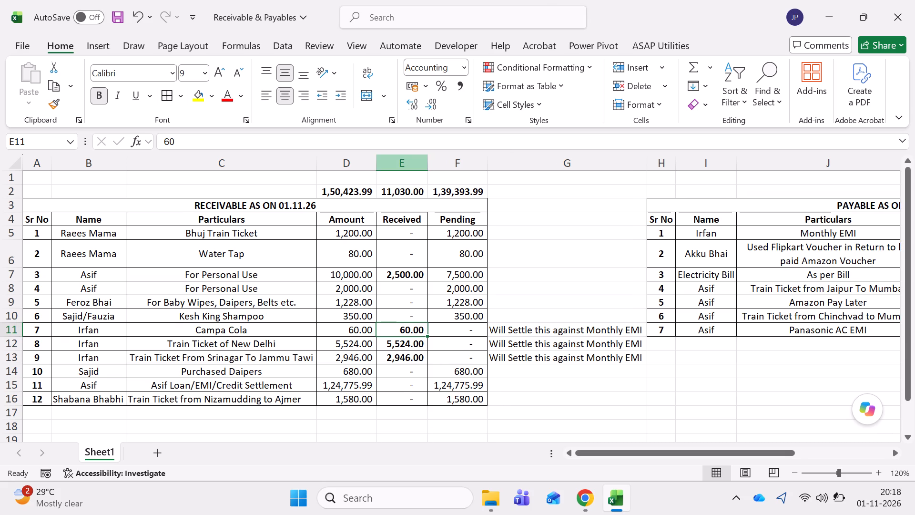
key(ctrl+s)
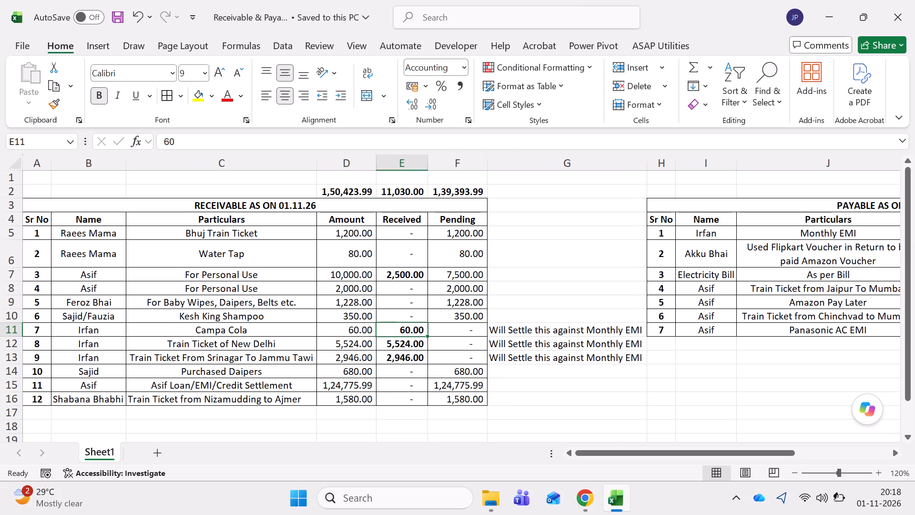
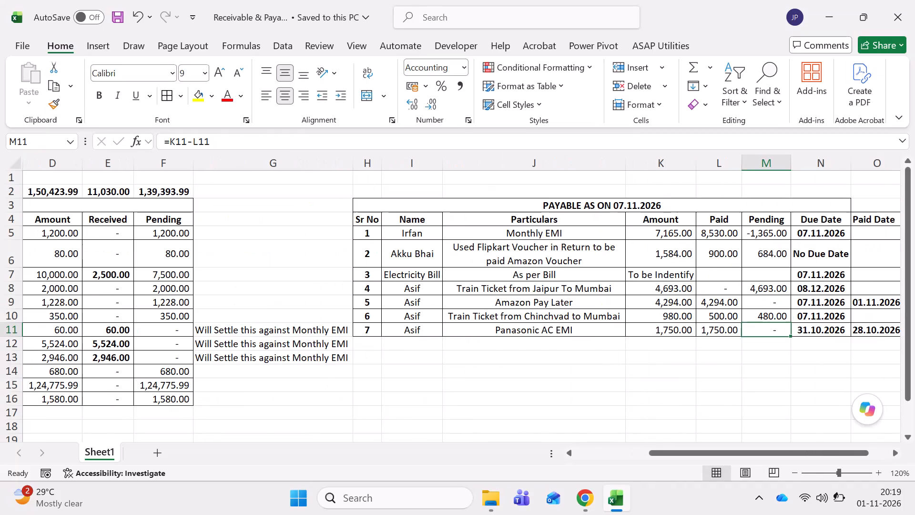
Review the title and column headings of the payables table and the receivables table.
key(ctrl+Up)
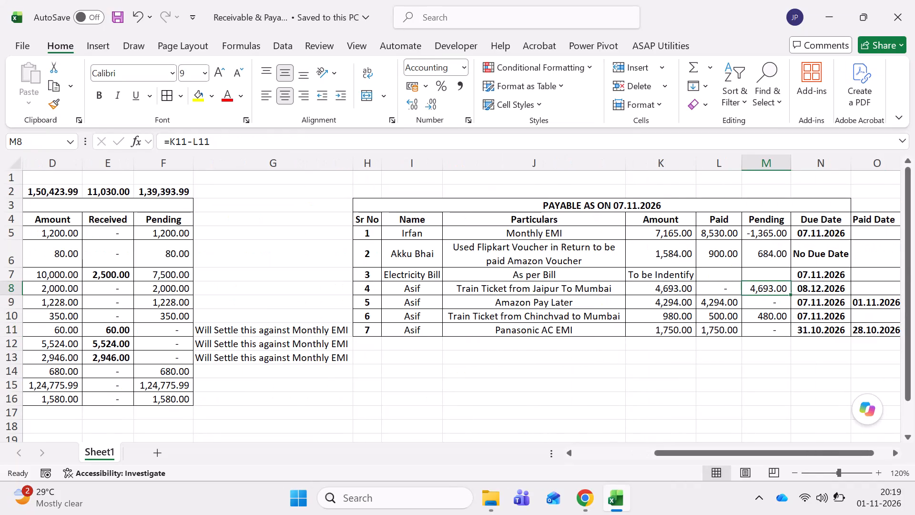
key(Up)
key(Right)
key(Up)
key(Up)
key(Up)
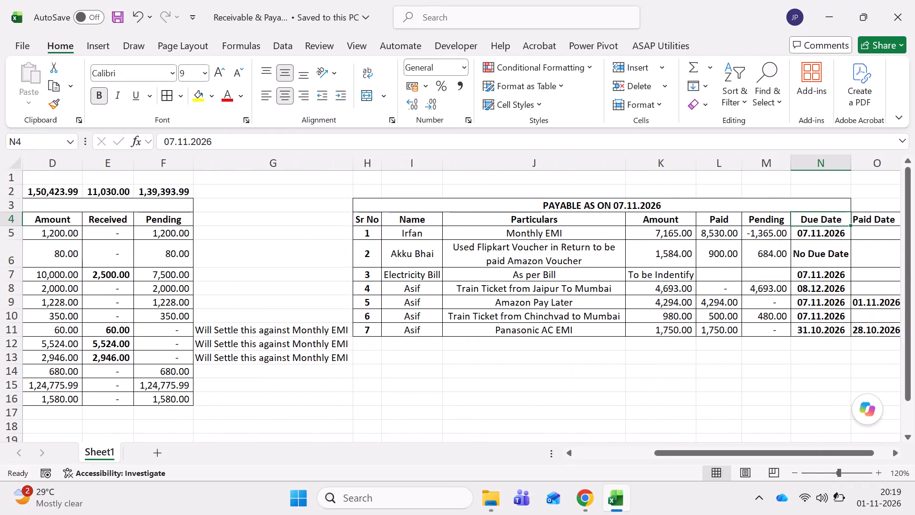
key(Right)
key(Right)
key(Left)
key(Left)
key(Left)
key(Left)
key(Left)
key(Left)
key(Left)
key(Left)
key(Left)
key(Left)
key(Left)
key(Left)
key(Left)
key(Left)
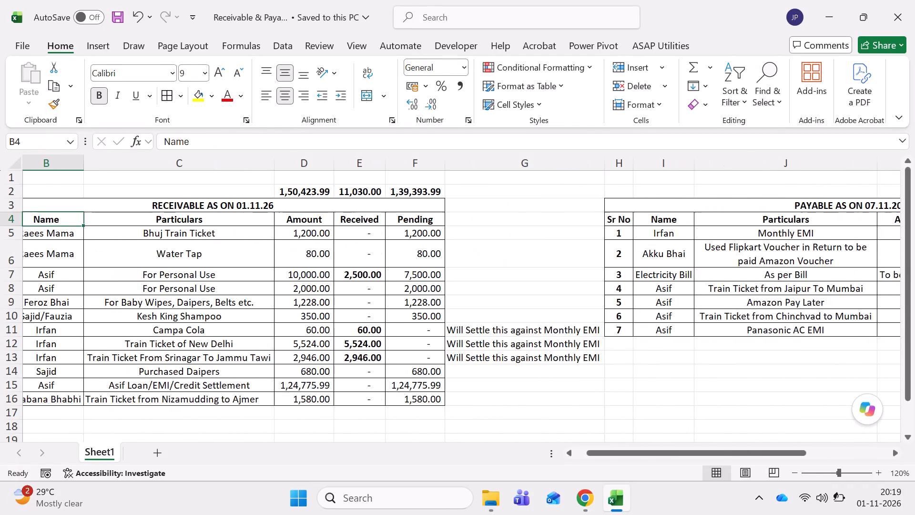
Merge and centre the payables title across columns H to O, including Paid Date, and save the workbook.
key(Right)
key(Right)
key(Right)
key(Right)
key(Right)
key(Right)
key(Right)
key(Right)
key(Up)
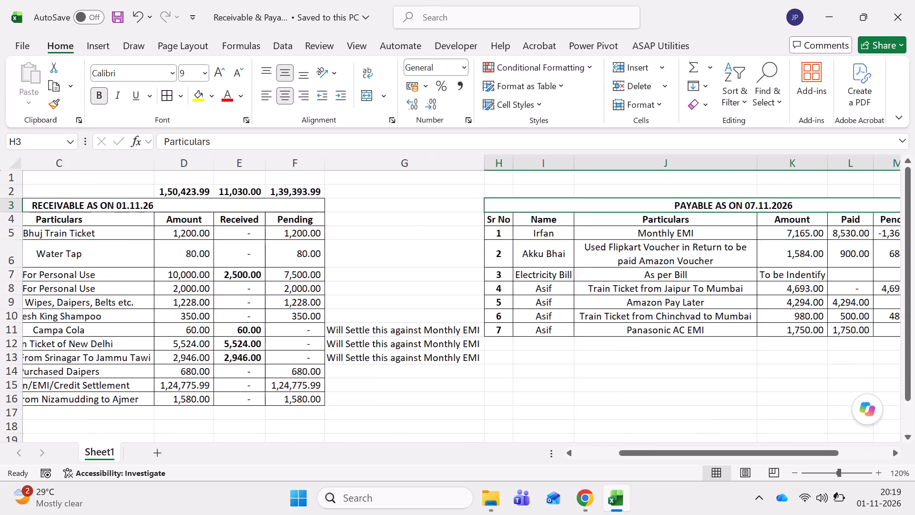
key(shift+Right)
key(alt+h)
key(m)
key(Return)
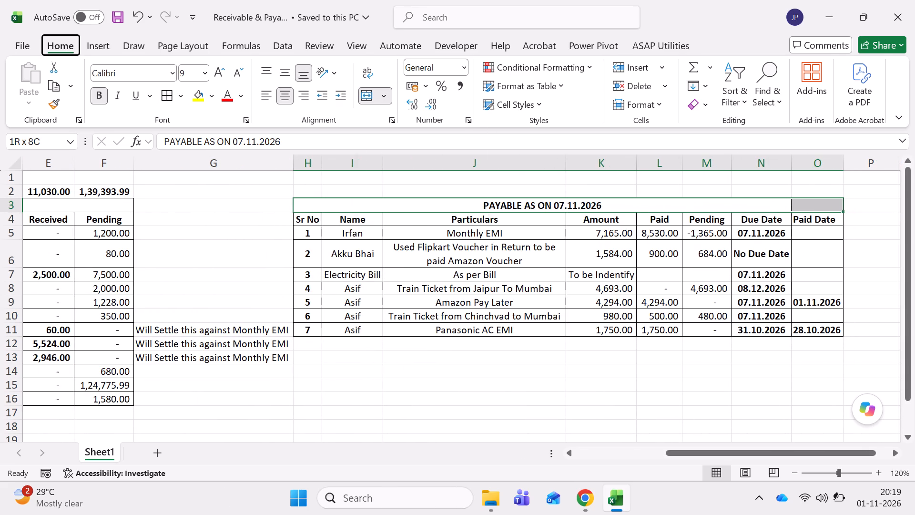
key(alt+h)
key(m)
key(Return)
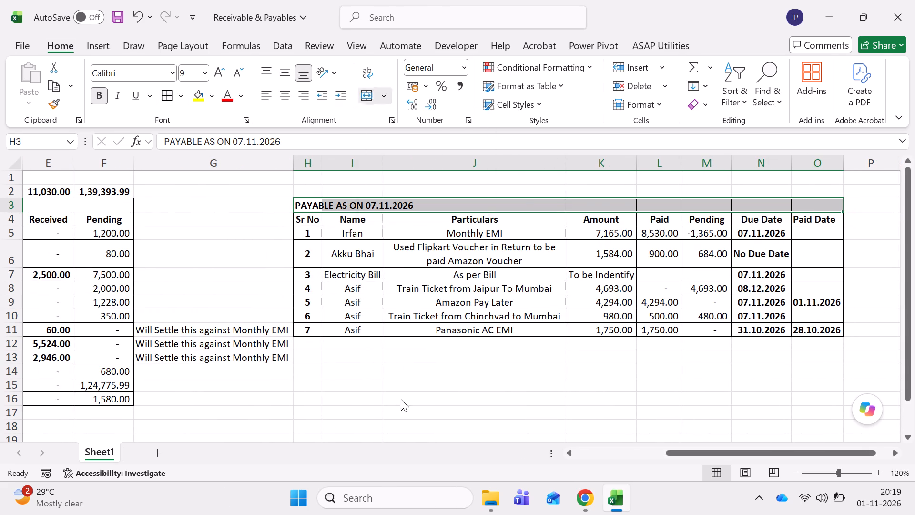
key(Down)
key(Up)
key(ctrl+s)
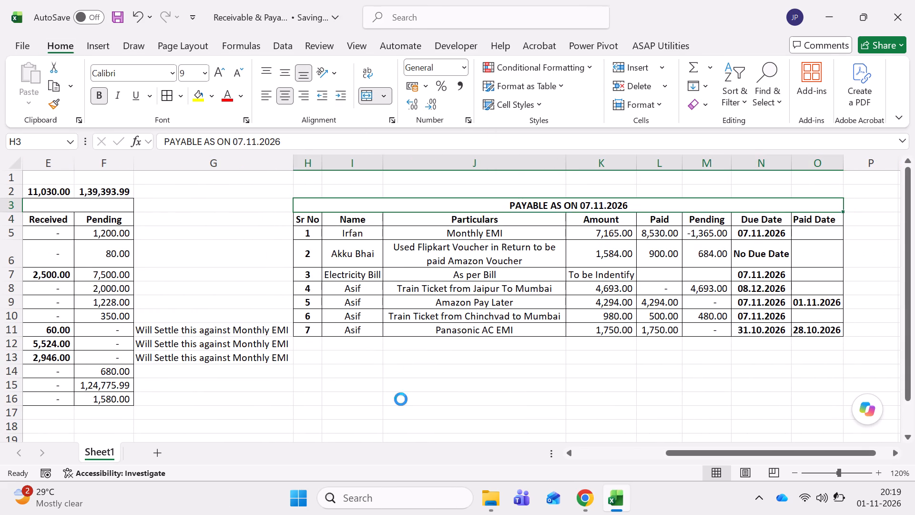
Examine the due date, paid date and Paid formula in Irfan's Monthly EMI payable row.
key(Down)
key(Down)
key(Down)
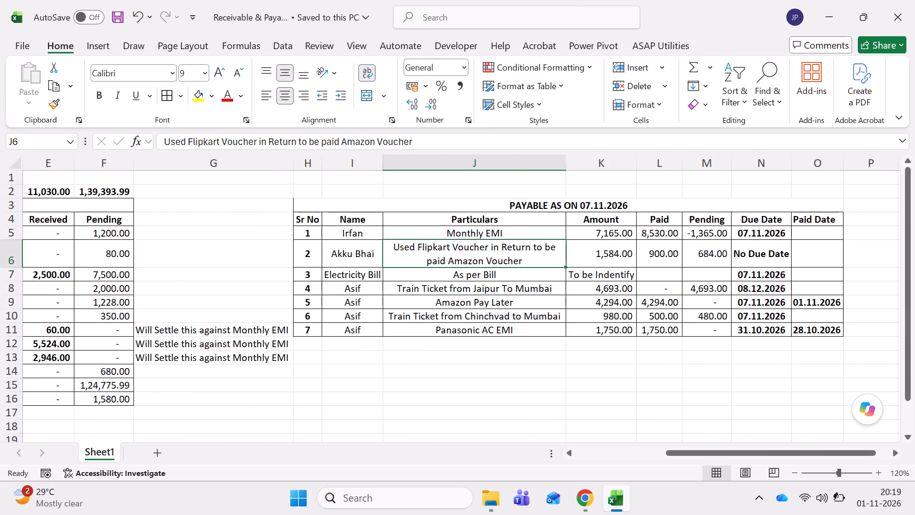
key(Up)
key(Right)
key(Right)
key(Right)
key(Right)
key(Right)
key(Left)
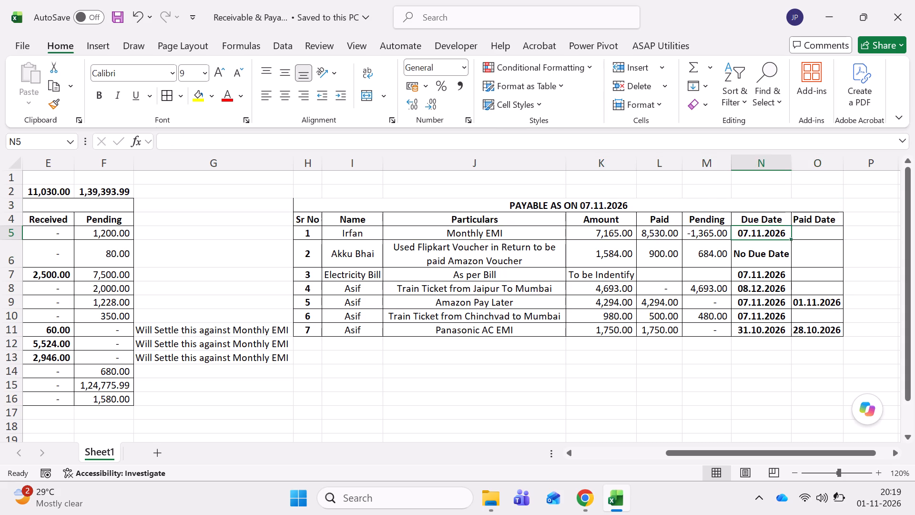
key(Right)
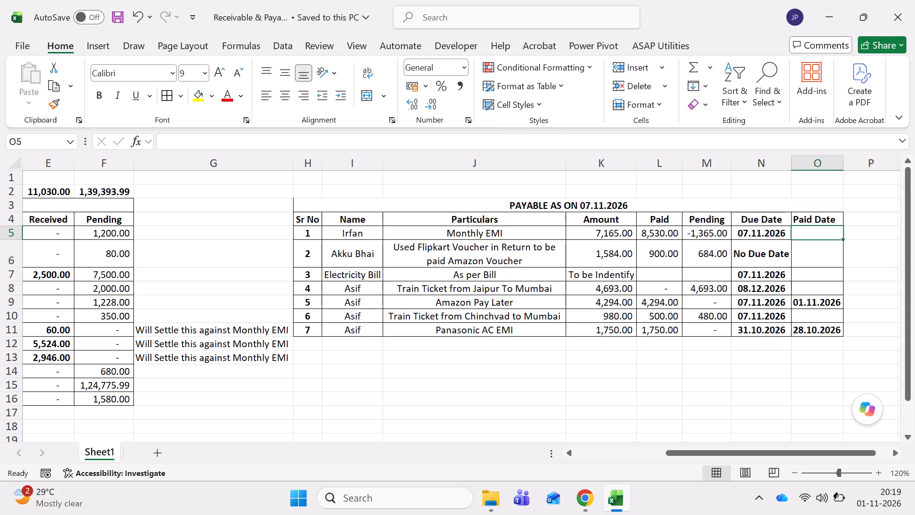
key(Left)
key(Left)
key(Left)
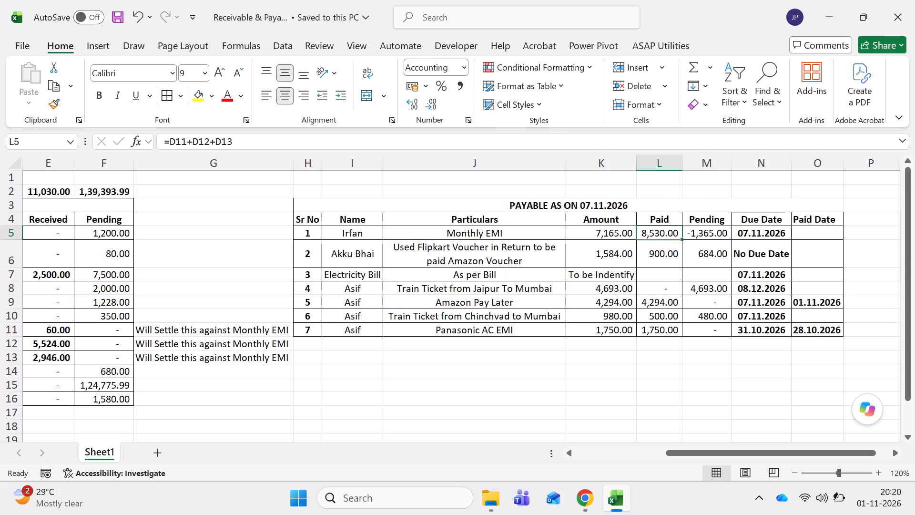
key(F2)
key(Escape)
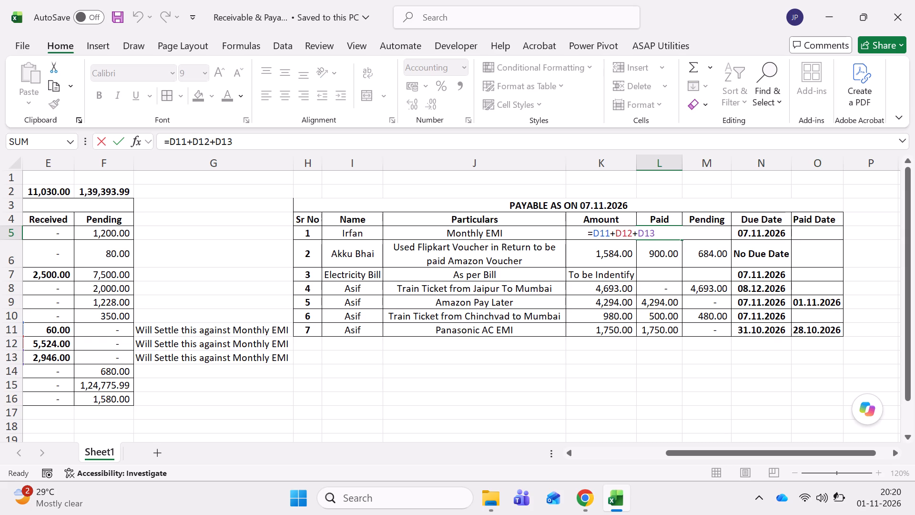
Apply all borders to the merged payables title.
key(Left)
key(Left)
key(Left)
key(Up)
key(Up)
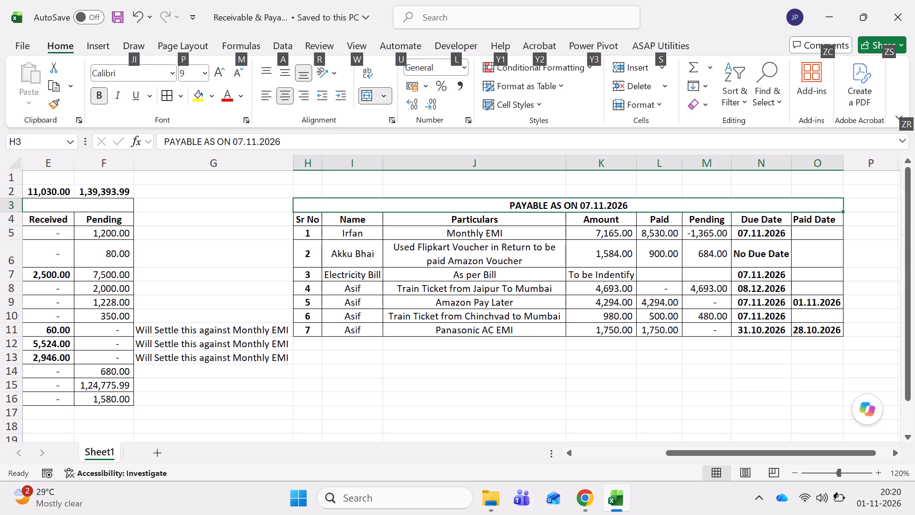
key(Escape)
key(Escape)
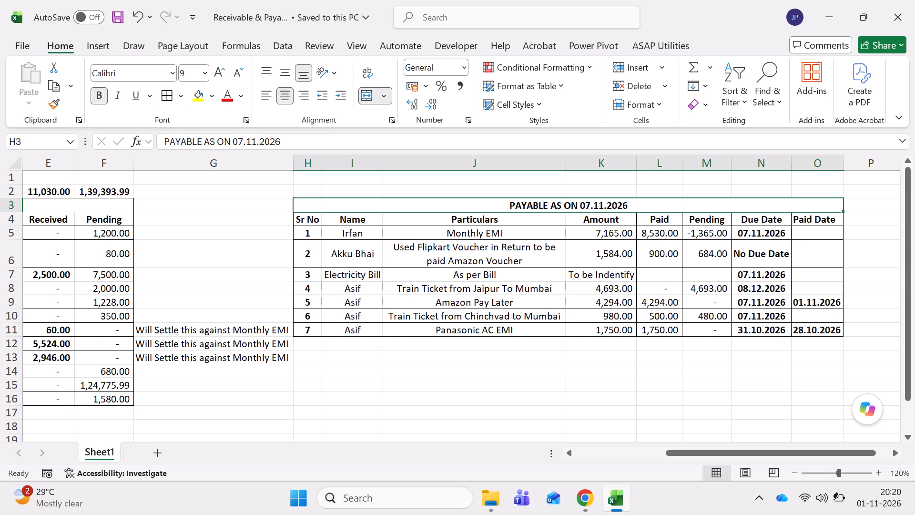
key(alt+h)
key(b)
key(a)
key(Right)
key(Left)
key(Left)
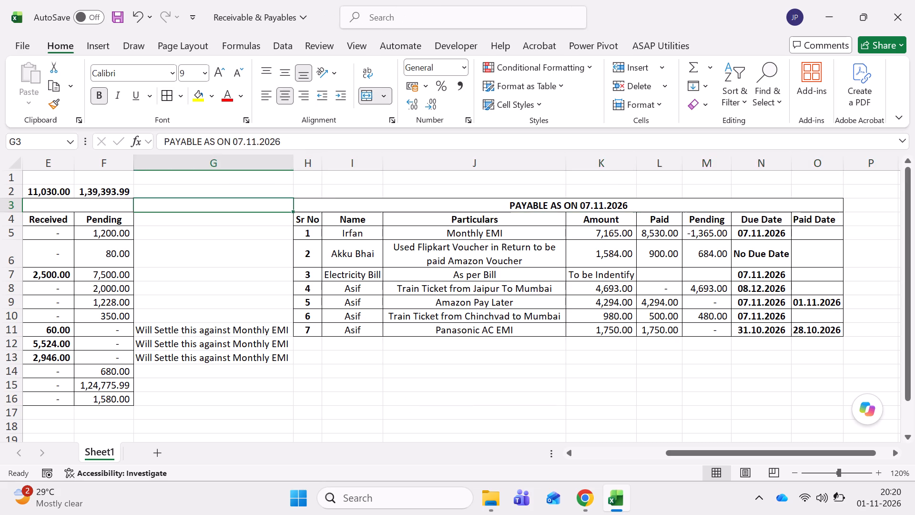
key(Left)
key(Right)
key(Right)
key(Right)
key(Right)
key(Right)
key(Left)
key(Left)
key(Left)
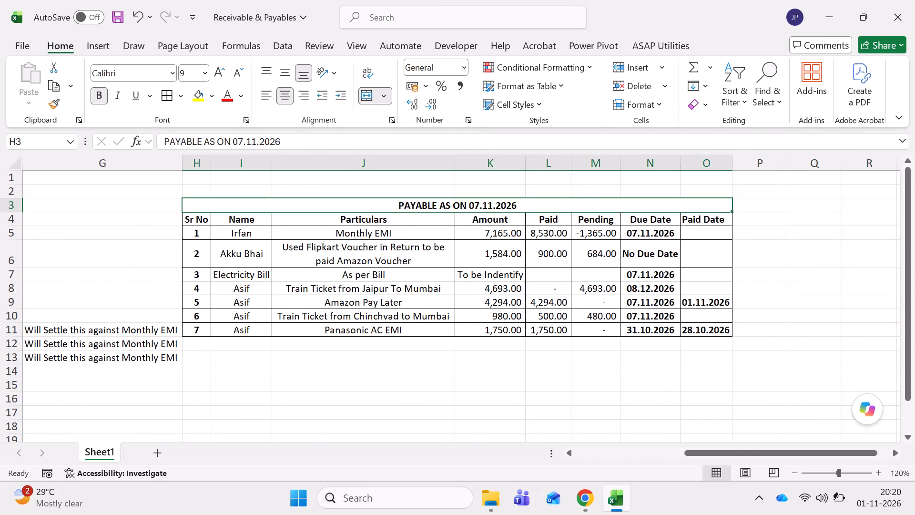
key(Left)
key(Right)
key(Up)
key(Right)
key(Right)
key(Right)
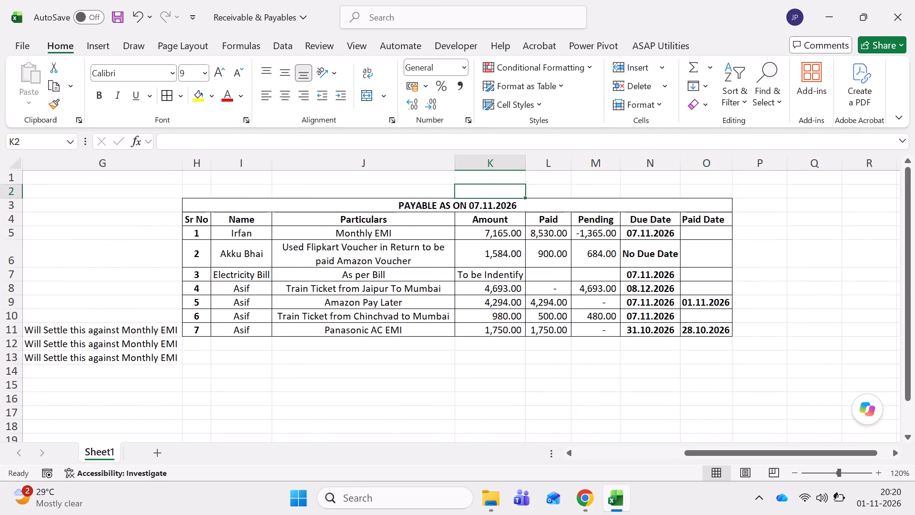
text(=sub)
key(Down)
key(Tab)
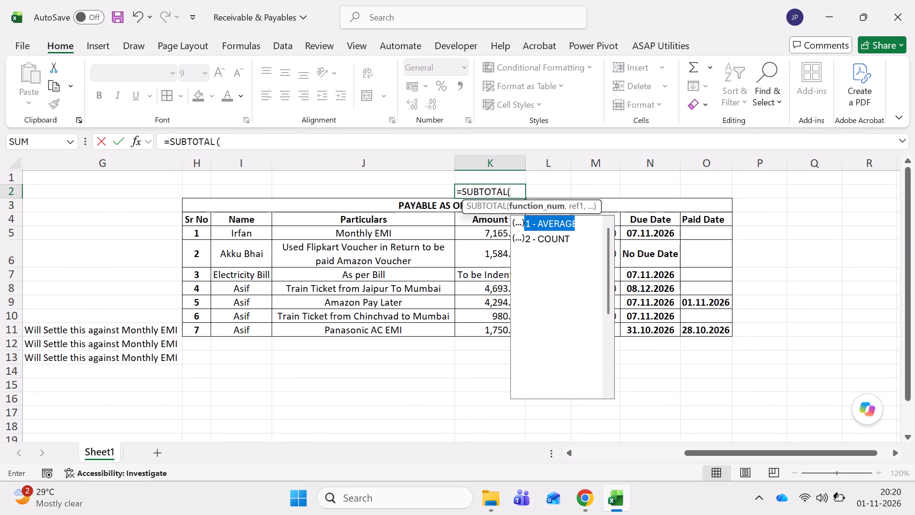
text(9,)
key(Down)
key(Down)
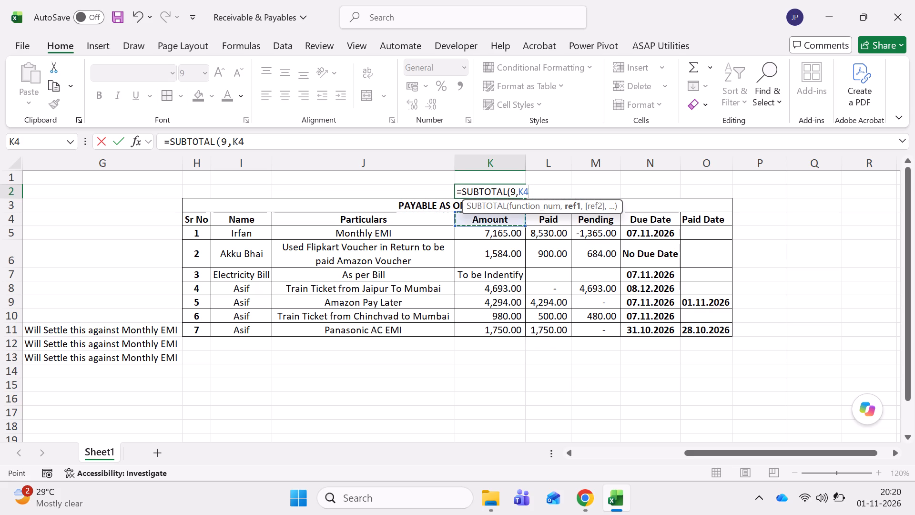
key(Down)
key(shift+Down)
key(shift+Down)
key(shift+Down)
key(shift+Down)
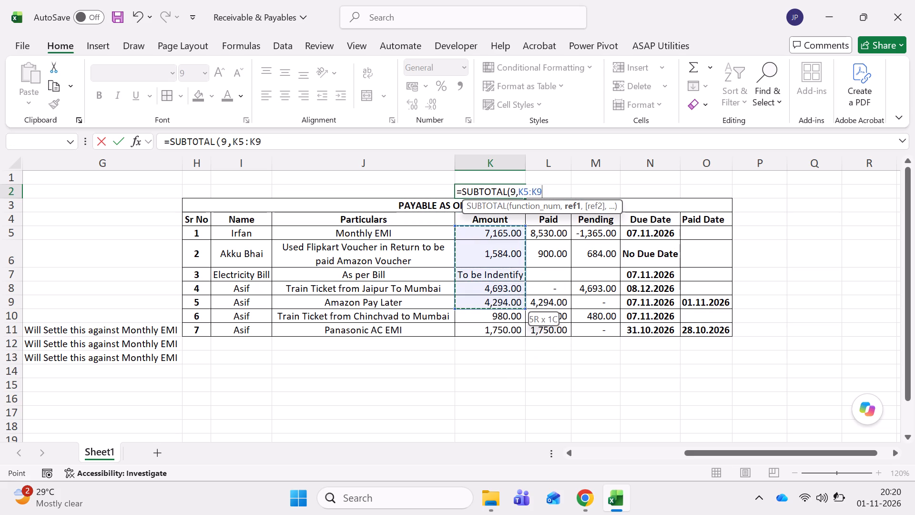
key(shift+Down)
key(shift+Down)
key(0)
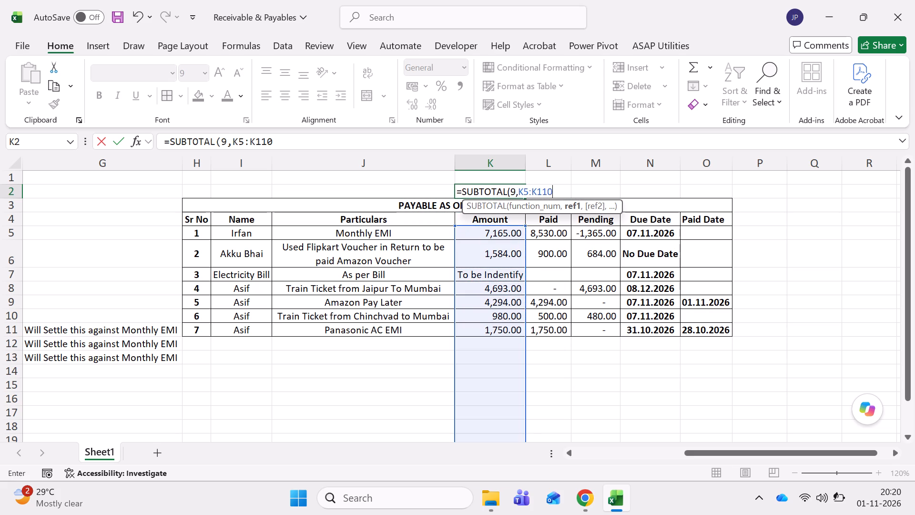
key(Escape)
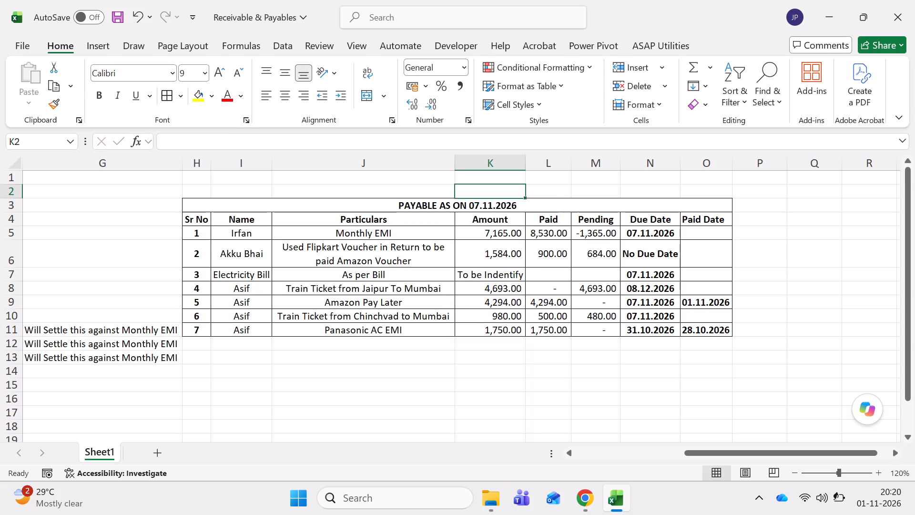
Enter 4330 as the electricity bill's payable amount and format it with comma style.
key(Down)
key(Down)
key(Down)
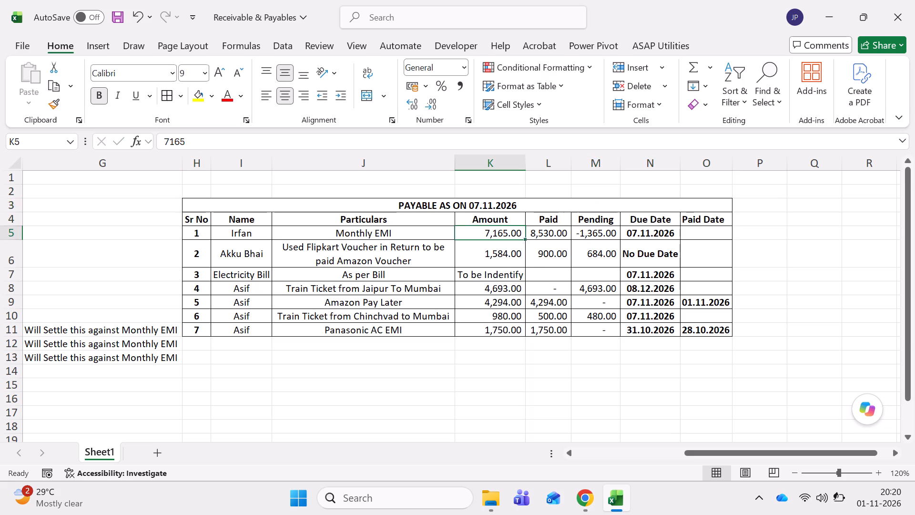
key(Down)
key(Down)
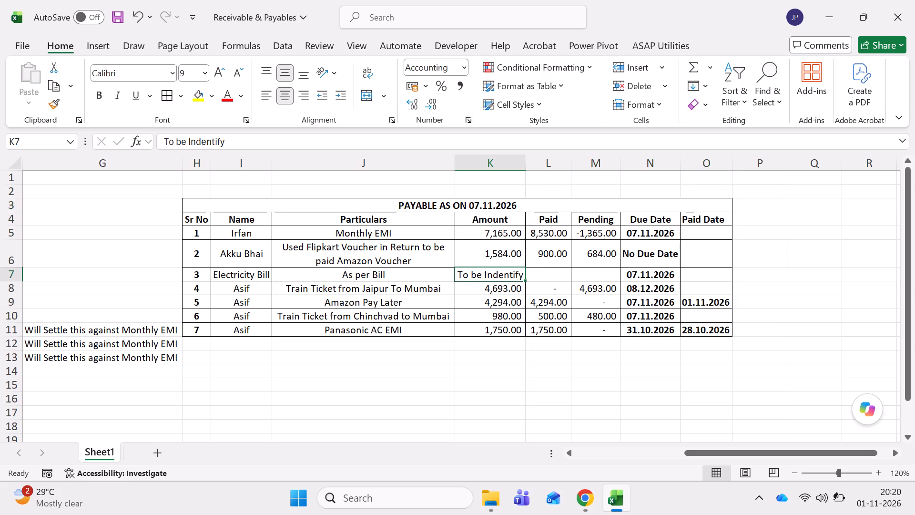
text(4330)
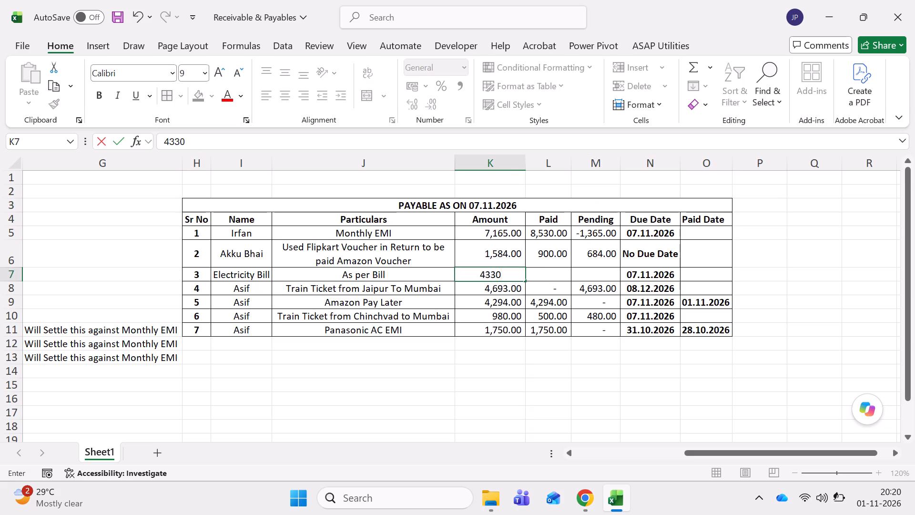
key(Tab)
key(Left)
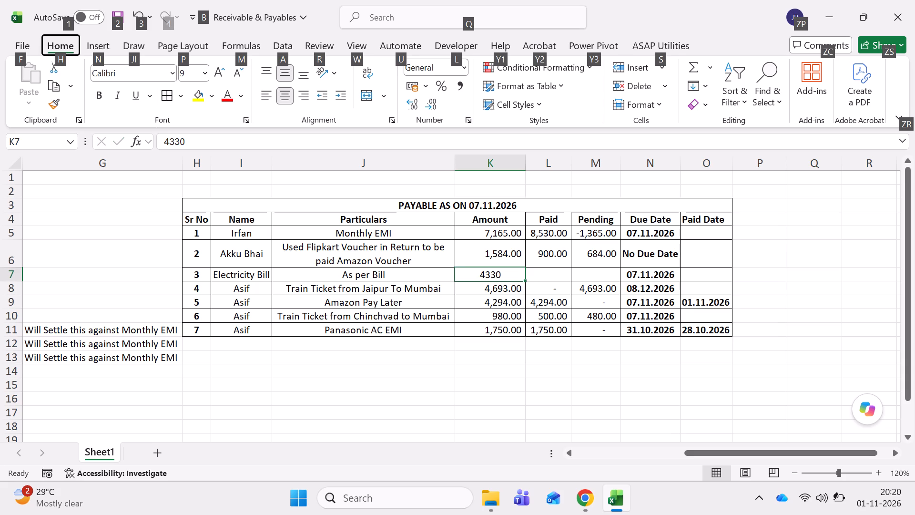
key(Escape)
key(alt+h)
key(k)
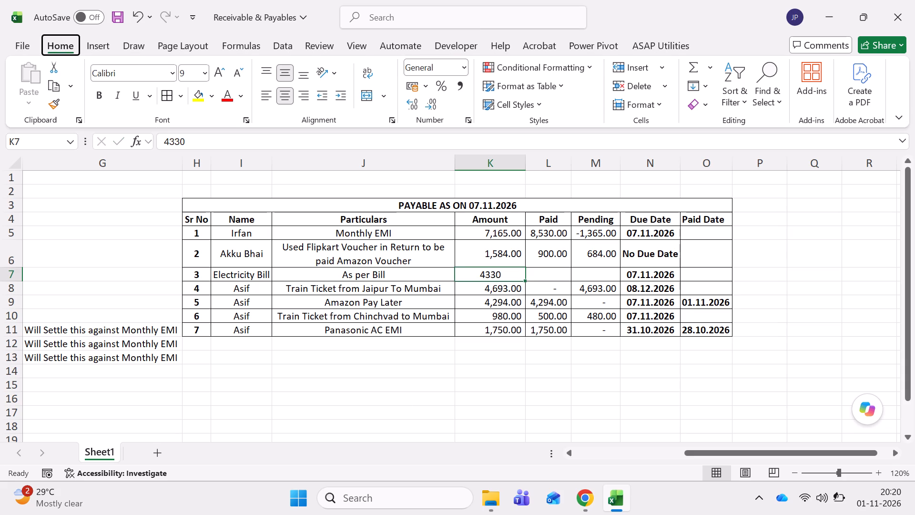
Copy the zero Paid value from the Jaipur to Mumbai ticket row into the electricity bill's Paid and Pending cells.
key(Right)
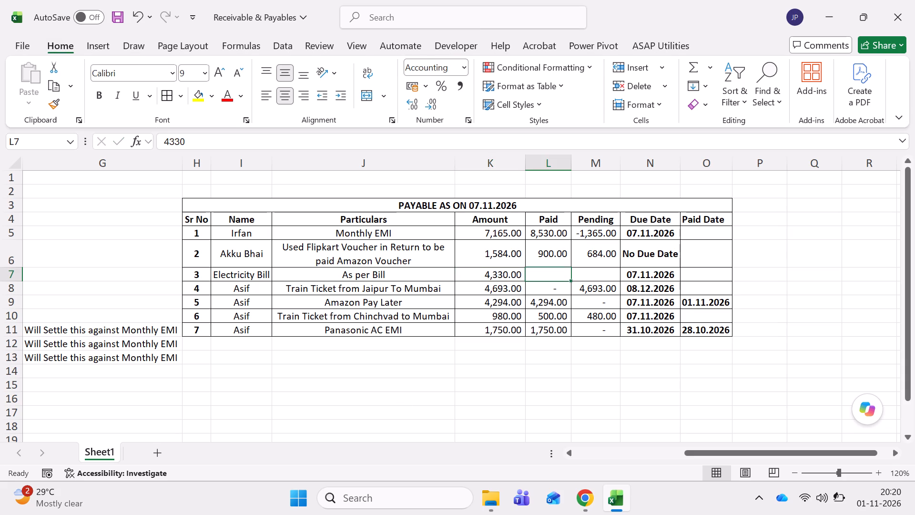
key(Down)
key(ctrl+c)
key(Up)
key(Return)
key(ctrl+c)
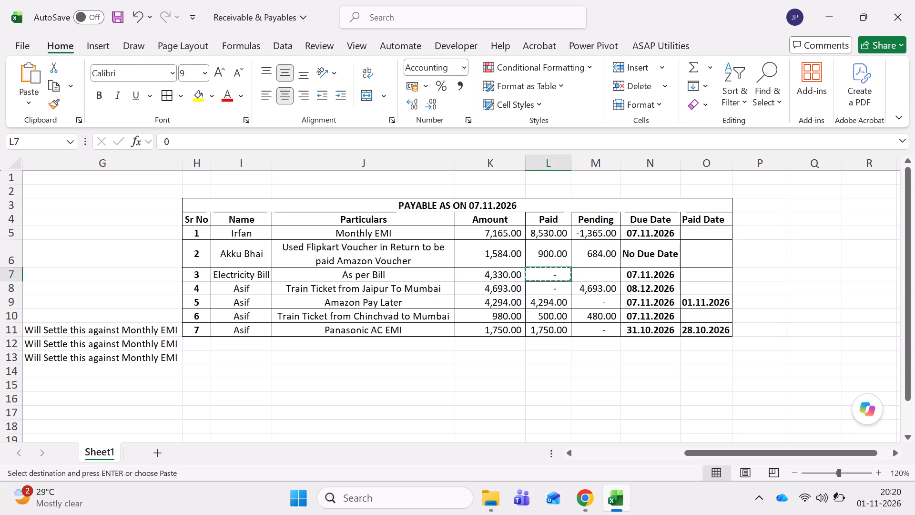
key(Right)
key(Return)
Copy the paid date 01.11.2026 from the Amazon Pay Later row into Irfan's Monthly EMI row.
key(Up)
key(Up)
key(Up)
key(Right)
key(Down)
key(Right)
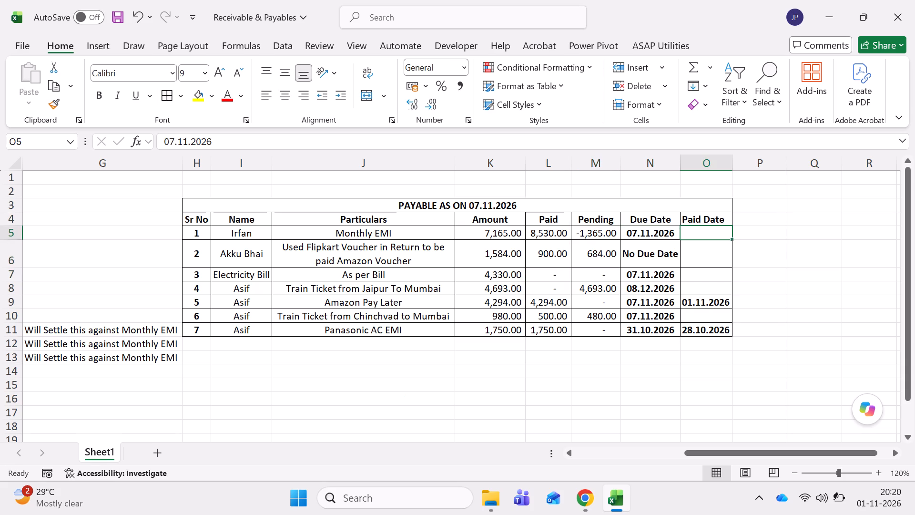
key(Down)
key(Down)
key(ctrl+Down)
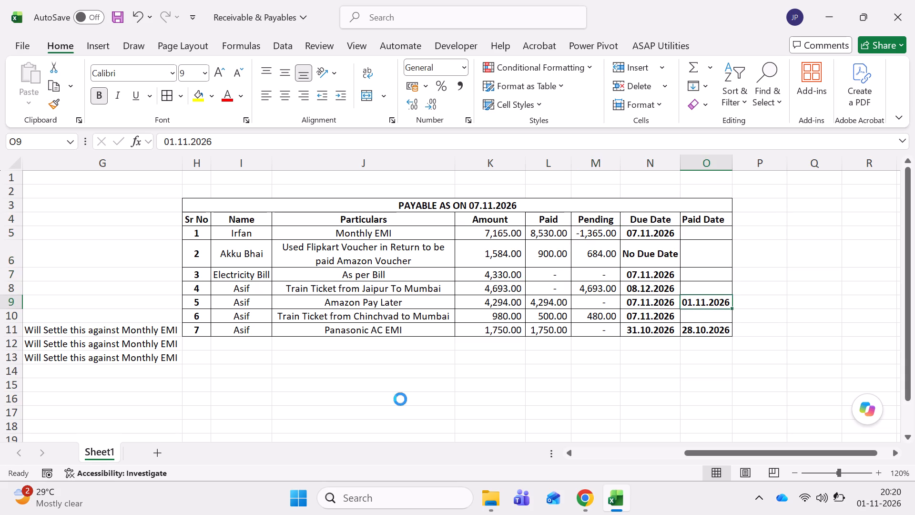
key(ctrl+c)
key(Up)
key(Up)
key(Up)
key(Up)
key(Return)
Add the formula =SUBTOTAL(9,K5:K11) in K2, above the payables Amount column.
key(Left)
key(Left)
key(Left)
key(Left)
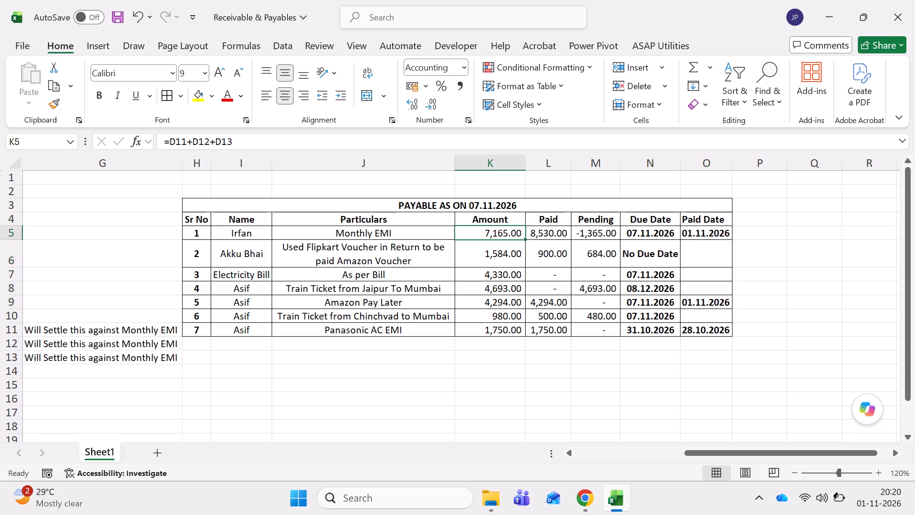
key(Up)
key(Up)
key(Up)
text(=sub)
key(Down)
key(Tab)
text(9,)
key(Down)
key(Down)
key(Down)
key(shift+Down)
key(shift+Down)
key(shift+Down)
key(shift+Down)
key(shift+Down)
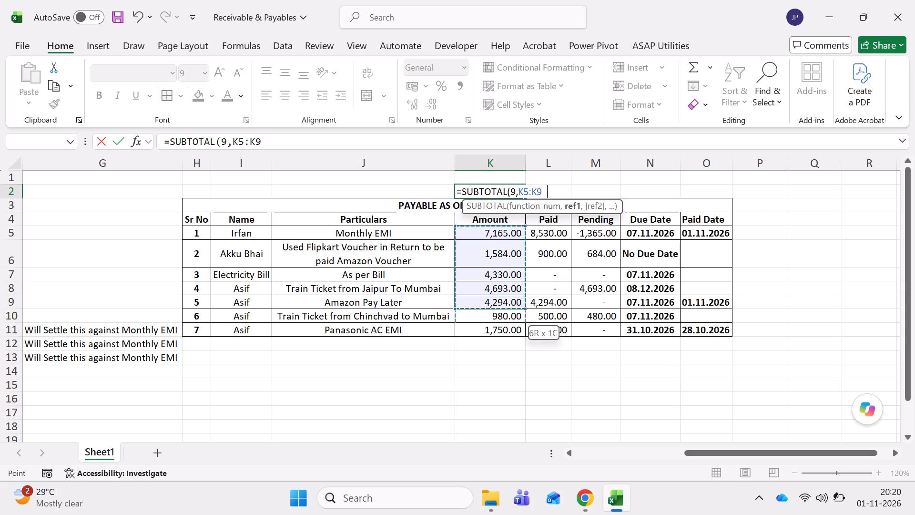
key(shift+Down)
key(shift+parenright)
key(Tab)
key(Left)
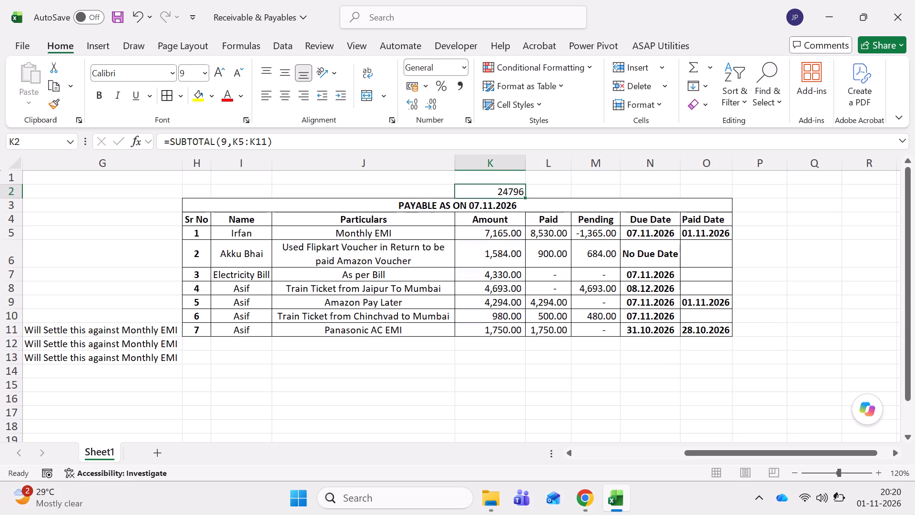
Copy the Amount subtotal formula from K2 into L2 and M2, above the payables Paid and Pending columns.
key(ctrl+c)
key(Right)
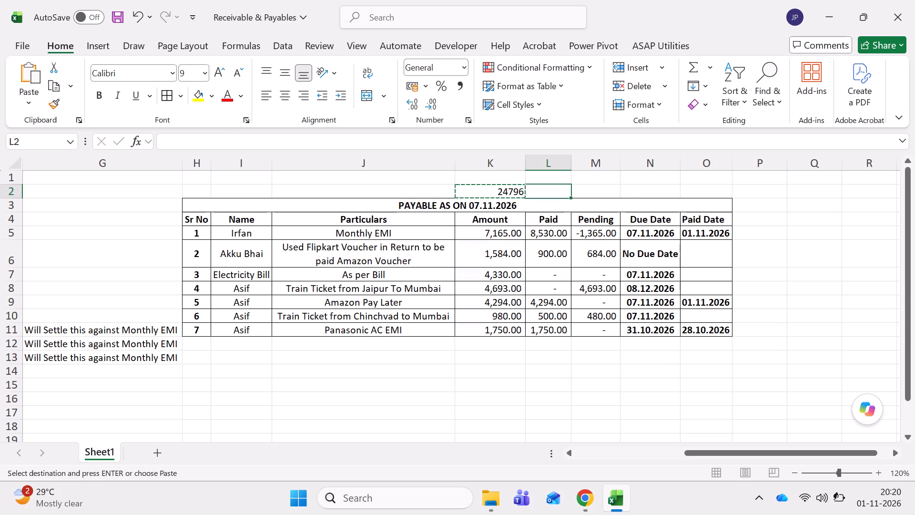
key(ctrl+v)
key(Right)
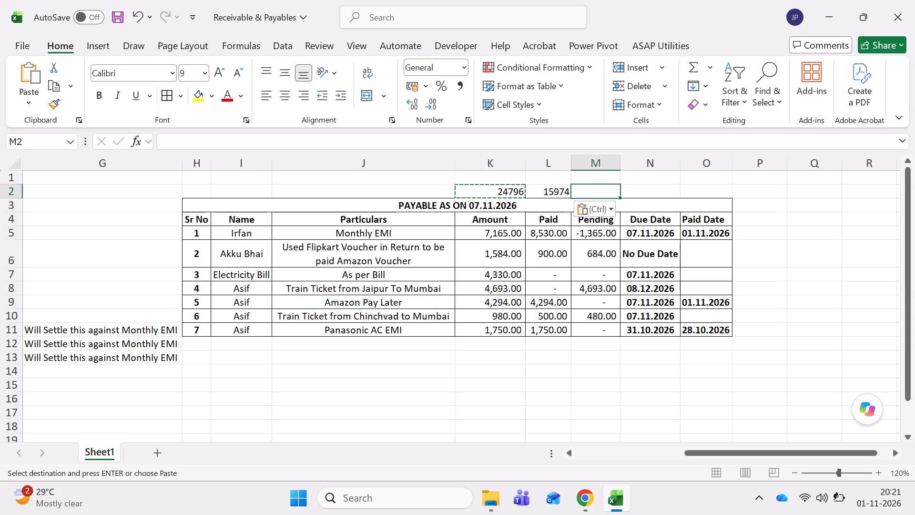
key(ctrl+v)
key(Escape)
Format the three payables subtotals in K2:M2 with comma style and bold.
key(Right)
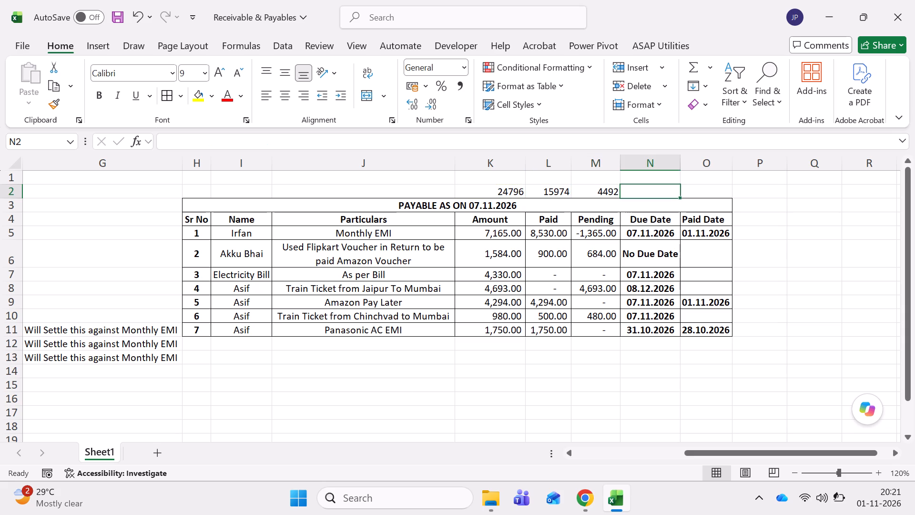
key(Left)
key(Left)
key(Left)
key(shift+Right)
key(shift+Right)
key(alt+h)
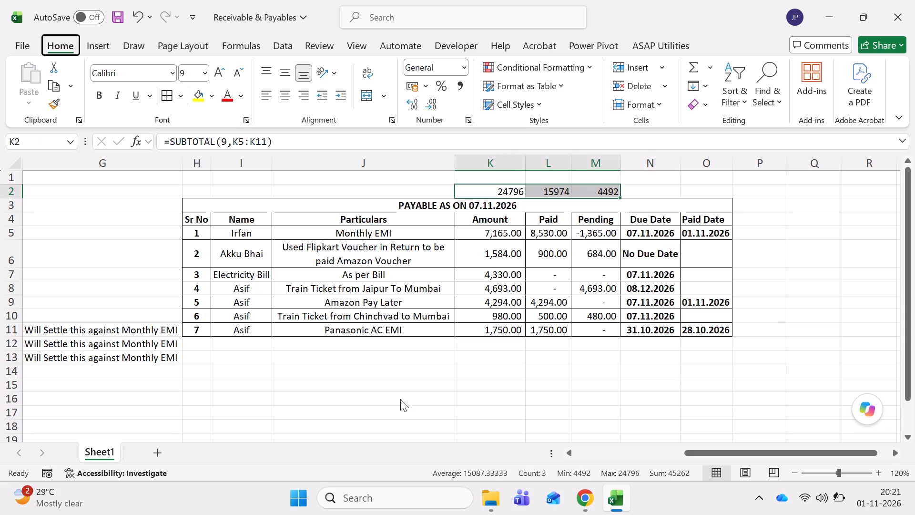
key(k)
key(Right)
key(Left)
key(shift+Right)
key(shift+Right)
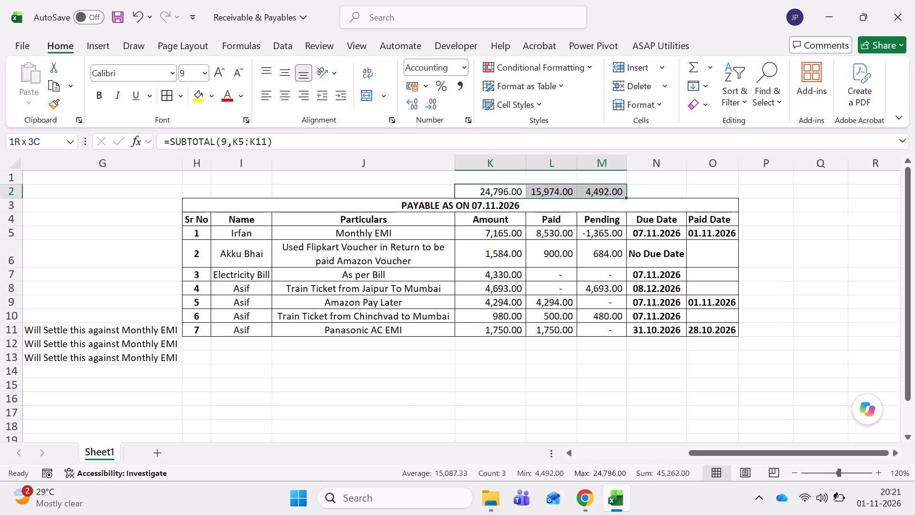
key(ctrl+b)
key(Right)
key(Right)
key(Left)
key(Left)
Save the workbook.
key(ctrl+s)
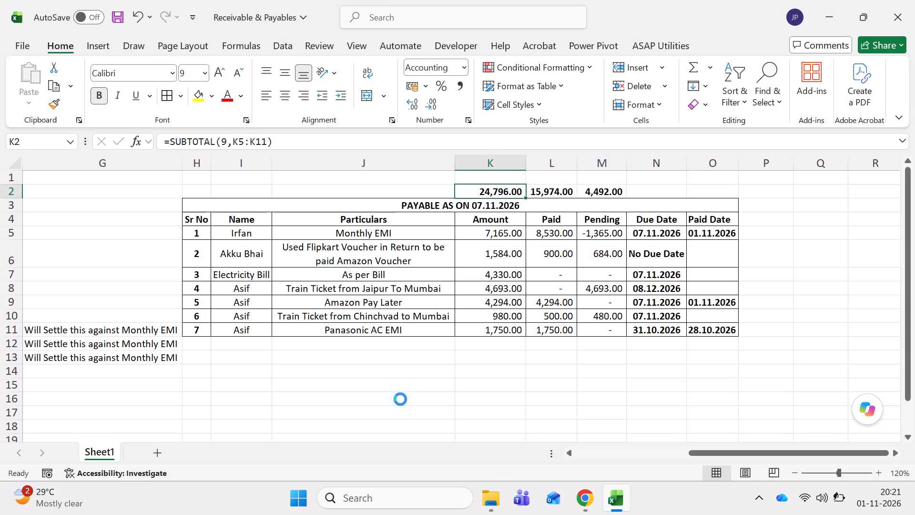
Delete the three "Will Settle this against Monthly EMI" notes in G11:G13, beside Irfan's receivable rows.
key(Down)
key(Down)
key(Down)
key(Down)
key(ctrl+Left)
key(ctrl+Left)
key(ctrl+Left)
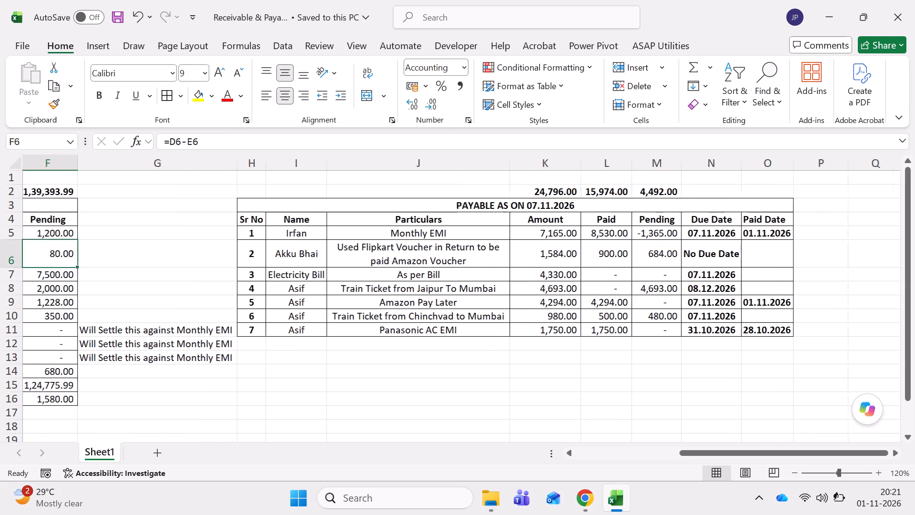
key(ctrl+Left)
key(Down)
key(Down)
key(Down)
key(Down)
key(Down)
key(Down)
key(Down)
key(Down)
key(Down)
key(Right)
key(Right)
key(Right)
key(Right)
key(Right)
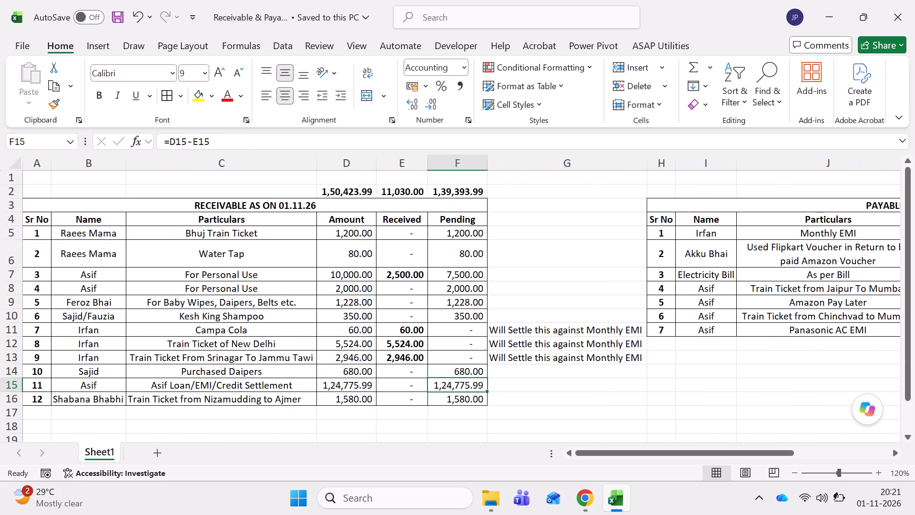
key(Up)
key(Up)
key(Up)
key(Up)
key(Right)
key(shift+Down)
key(shift+Down)
key(Delete)
Save the workbook with the settlement notes removed.
key(Right)
key(Right)
key(Right)
key(Right)
key(Right)
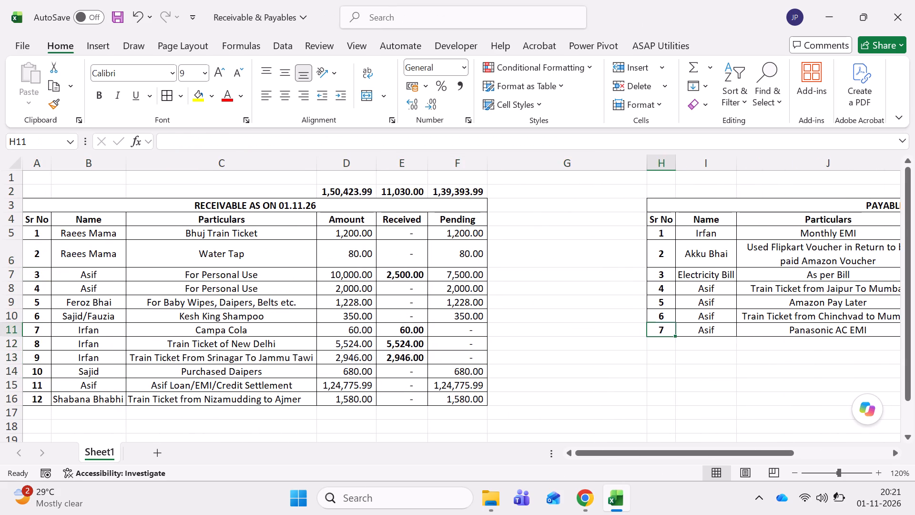
key(Right)
key(Right)
key(Right)
key(Right)
key(Right)
key(Left)
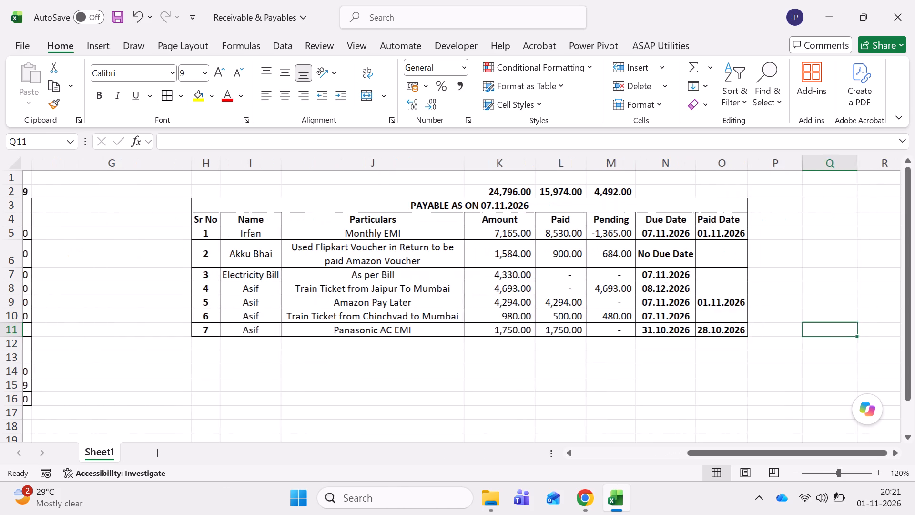
key(Left)
key(ctrl+Up)
key(ctrl+Up)
key(ctrl+Up)
key(ctrl+s)
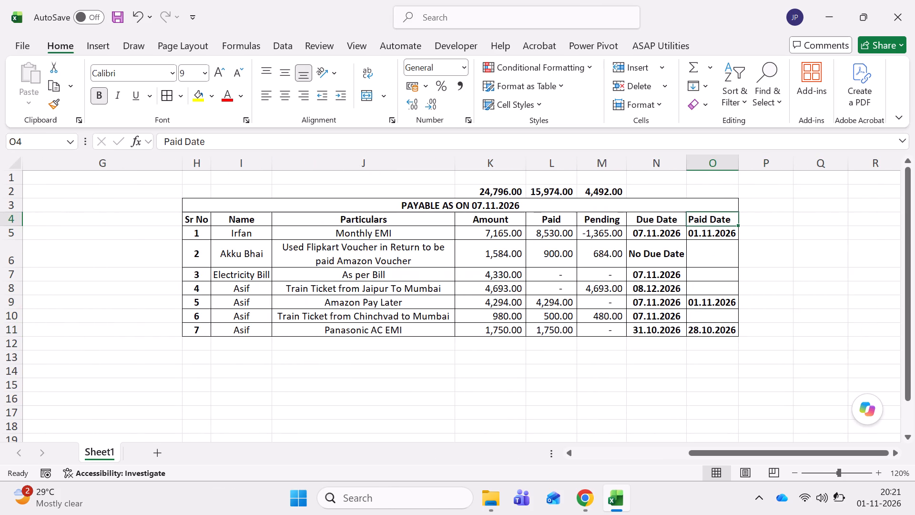
key(ctrl+s)
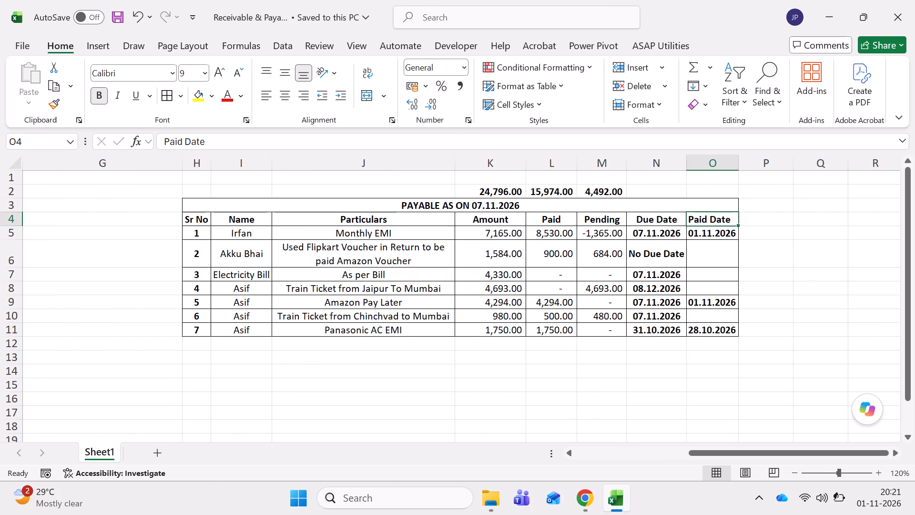
Examine the payables table, focusing on the Amount, Paid and Pending formulas in Akku Bhai's voucher row.
key(Down)
key(Down)
key(Down)
key(Down)
key(Down)
key(Down)
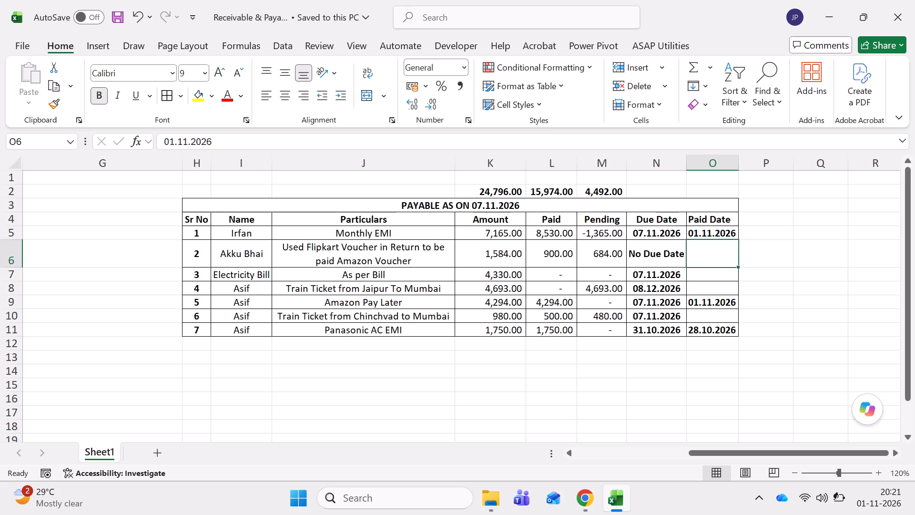
key(Down)
key(Down)
key(Down)
key(Left)
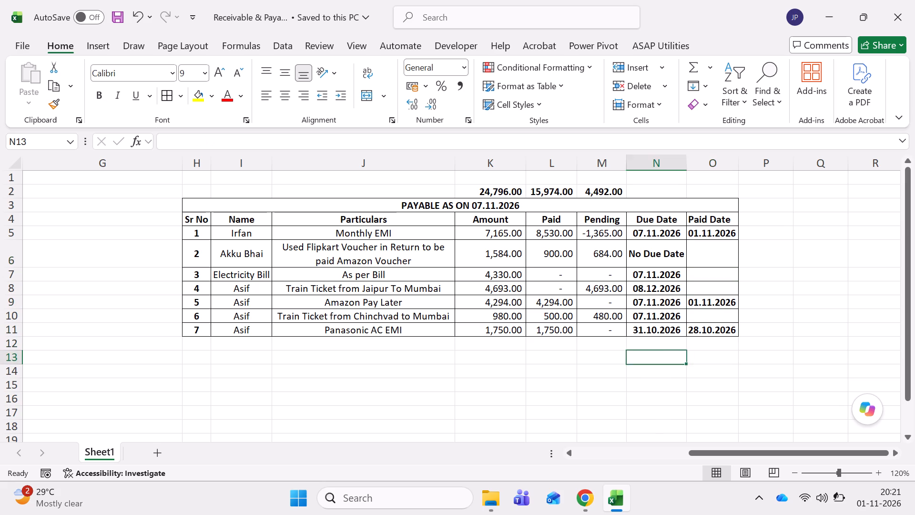
key(Left)
key(Left)
key(Up)
key(Up)
key(Up)
key(Up)
key(Up)
key(Up)
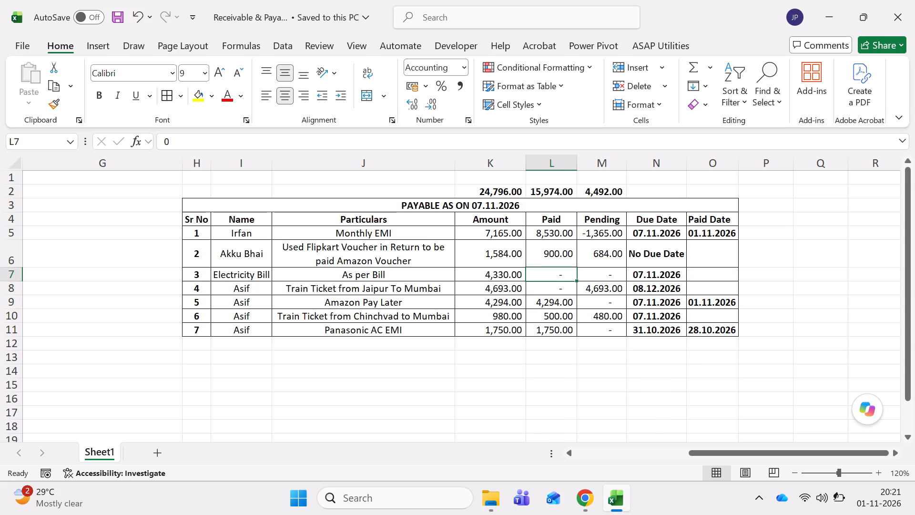
key(Up)
key(Left)
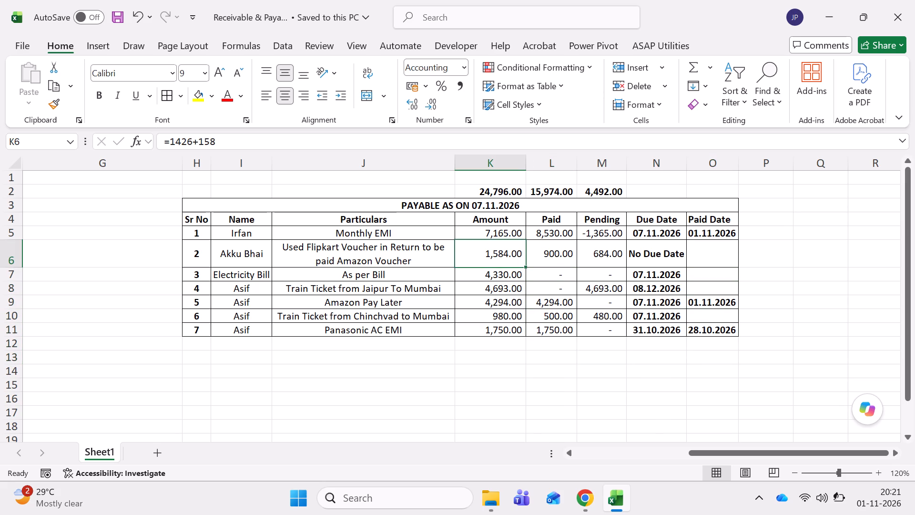
key(Right)
key(Left)
key(Right)
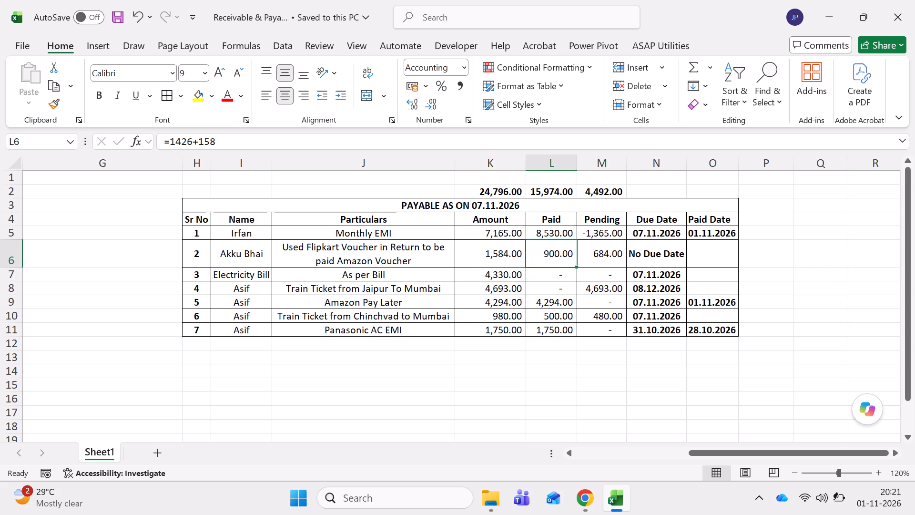
key(Left)
key(Right)
key(Right)
key(Left)
key(Left)
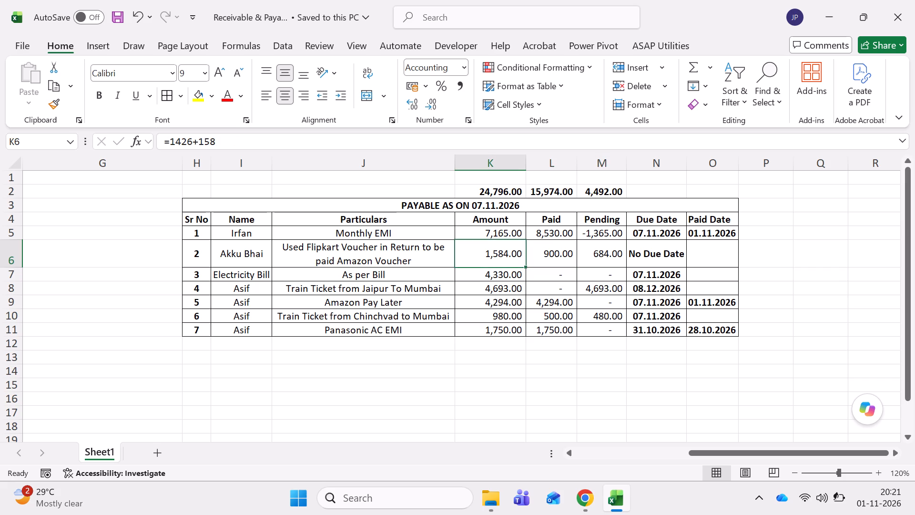
key(Right)
key(Left)
key(Right)
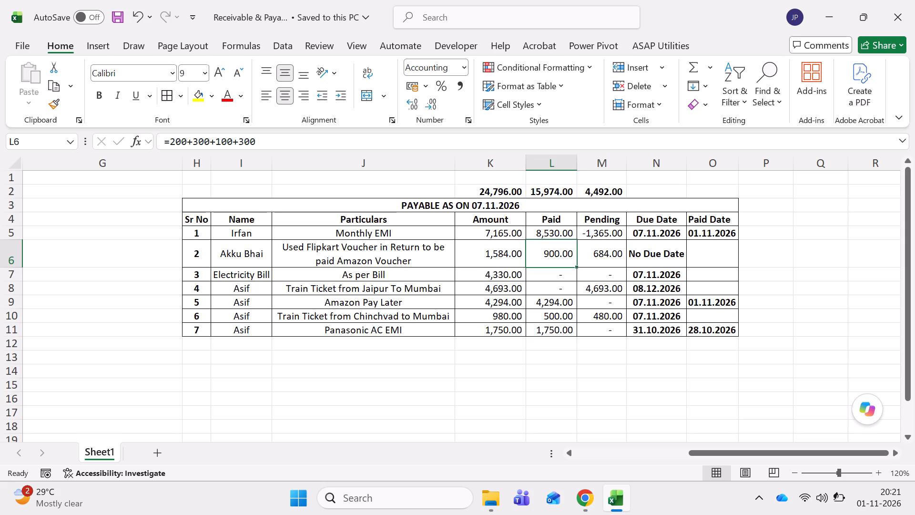
key(Left)
key(Right)
key(Right)
key(Left)
key(Right)
key(Left)
key(Left)
key(Left)
key(Right)
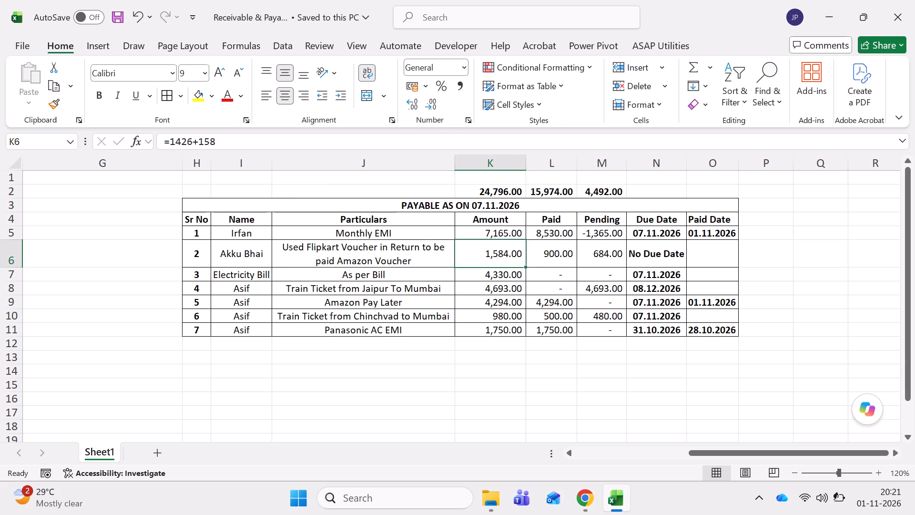
key(Right)
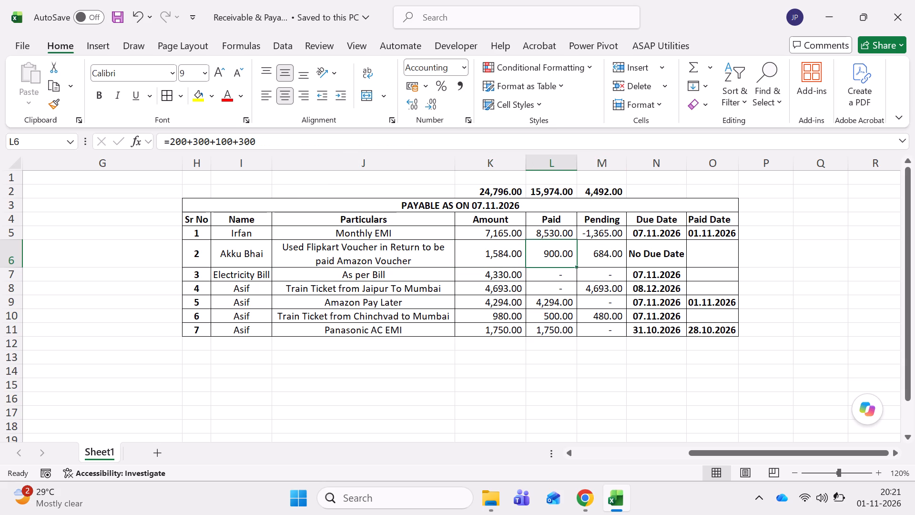
key(Right)
key(Right)
key(Left)
key(Left)
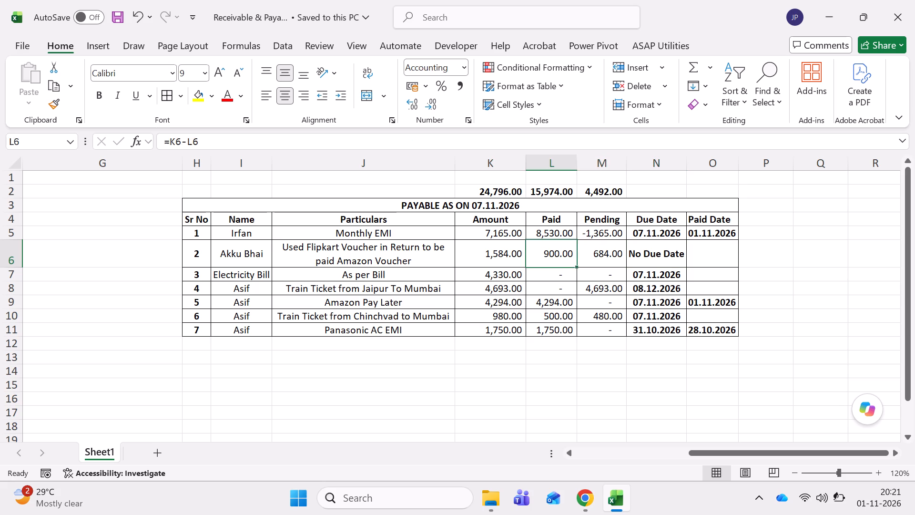
key(Right)
key(Right)
key(Right)
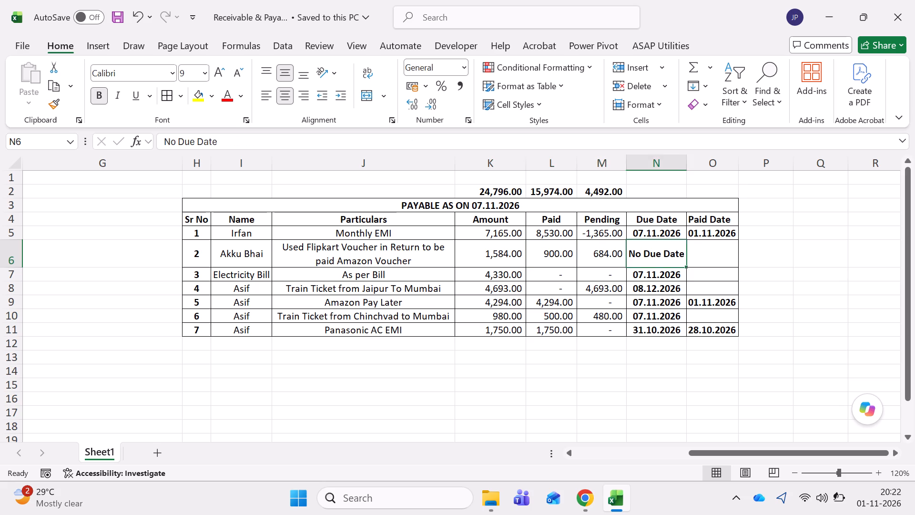
key(Left)
key(Left)
key(Left)
key(Left)
key(Left)
key(Right)
key(Right)
key(Right)
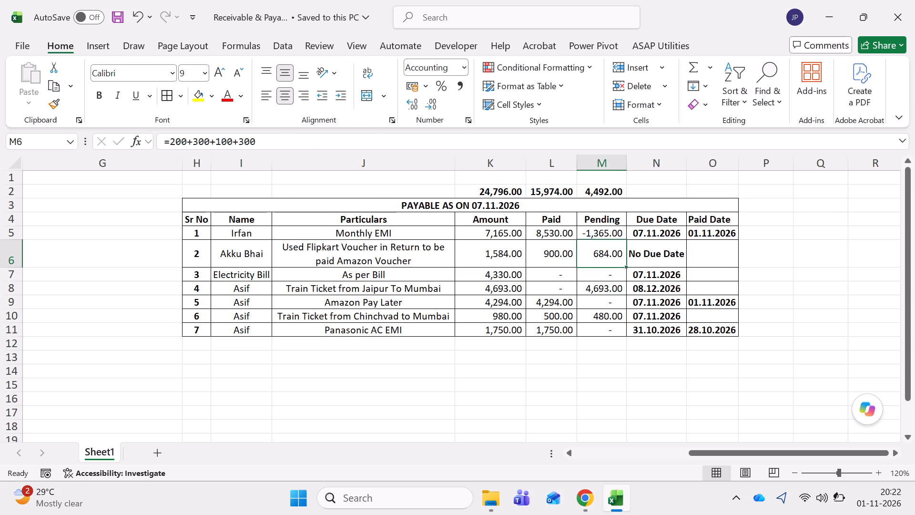
Save the workbook again after reviewing the payables.
key(Right)
key(ctrl+s)
key(ctrl+s)
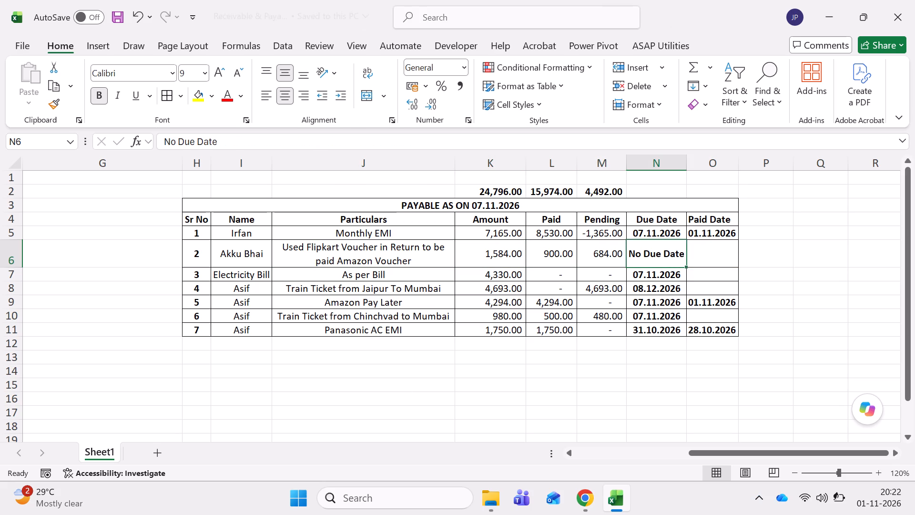
Add filters to the whole header row 4, covering the receivables and payables tables.
key(Right)
key(Left)
key(Left)
key(Left)
key(Left)
key(Left)
key(Left)
key(Left)
key(Left)
key(Left)
key(Left)
key(Left)
key(Left)
key(Left)
key(Left)
key(Left)
key(Left)
key(Left)
key(Left)
key(Left)
key(Left)
key(Left)
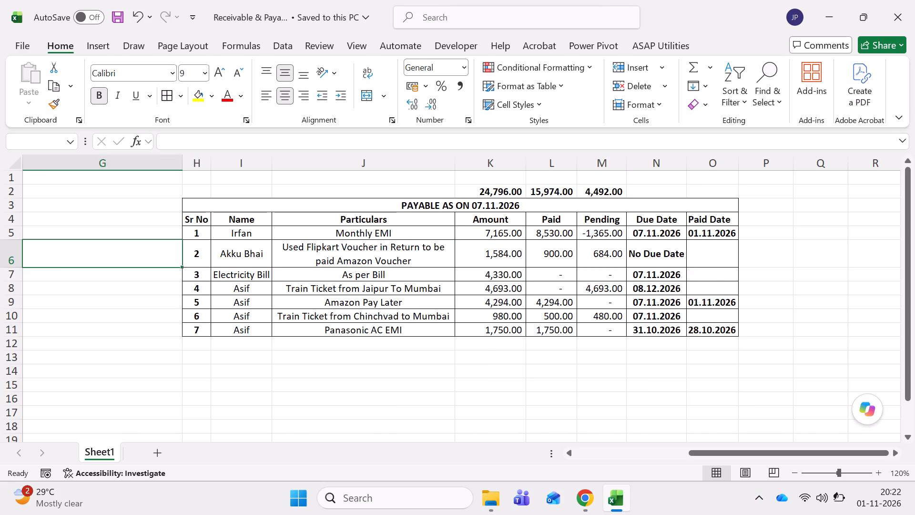
key(Down)
key(Down)
key(Down)
key(Down)
key(Right)
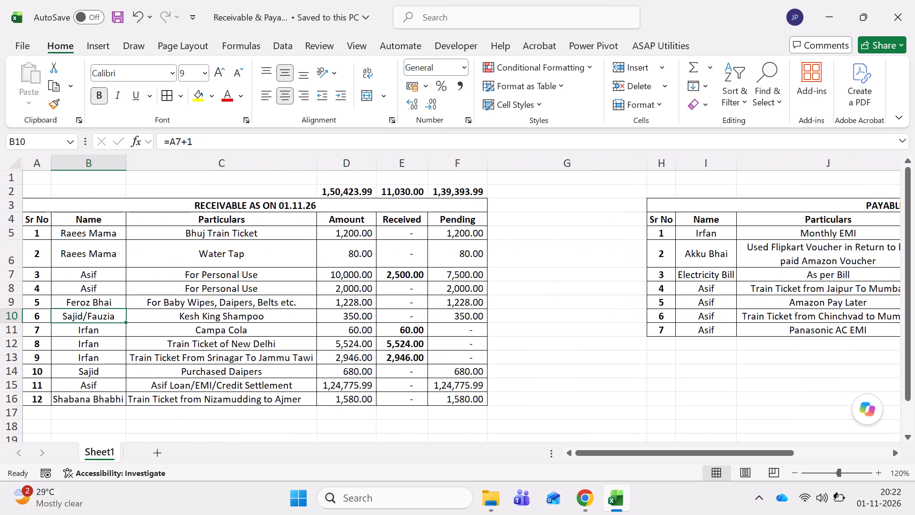
key(ctrl+Up)
key(shift+space)
key(ctrl+shift+l)
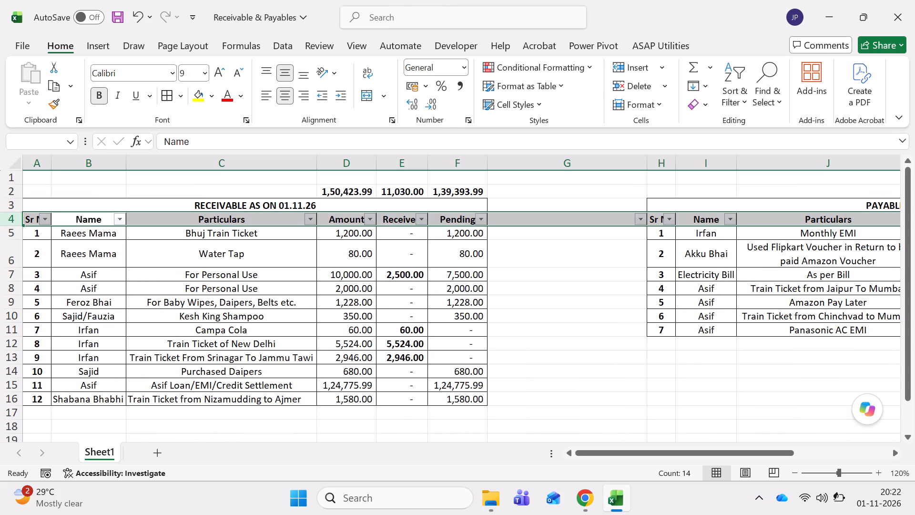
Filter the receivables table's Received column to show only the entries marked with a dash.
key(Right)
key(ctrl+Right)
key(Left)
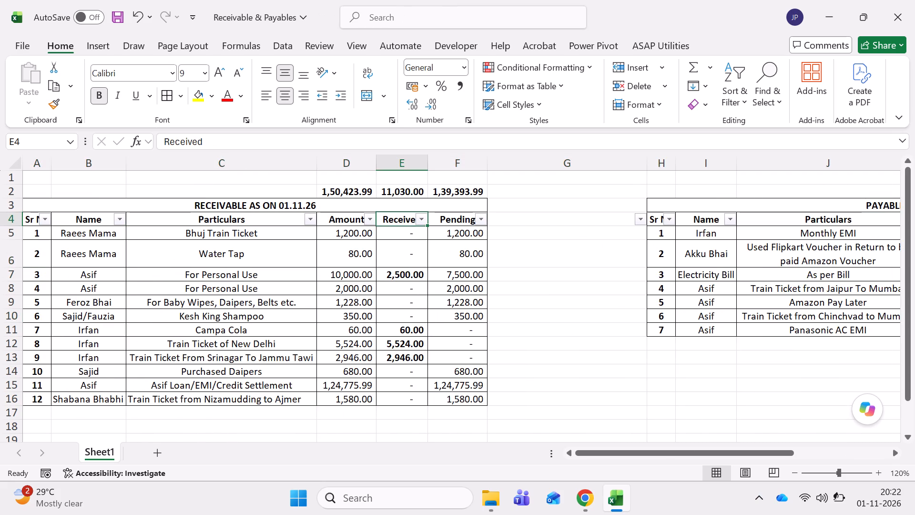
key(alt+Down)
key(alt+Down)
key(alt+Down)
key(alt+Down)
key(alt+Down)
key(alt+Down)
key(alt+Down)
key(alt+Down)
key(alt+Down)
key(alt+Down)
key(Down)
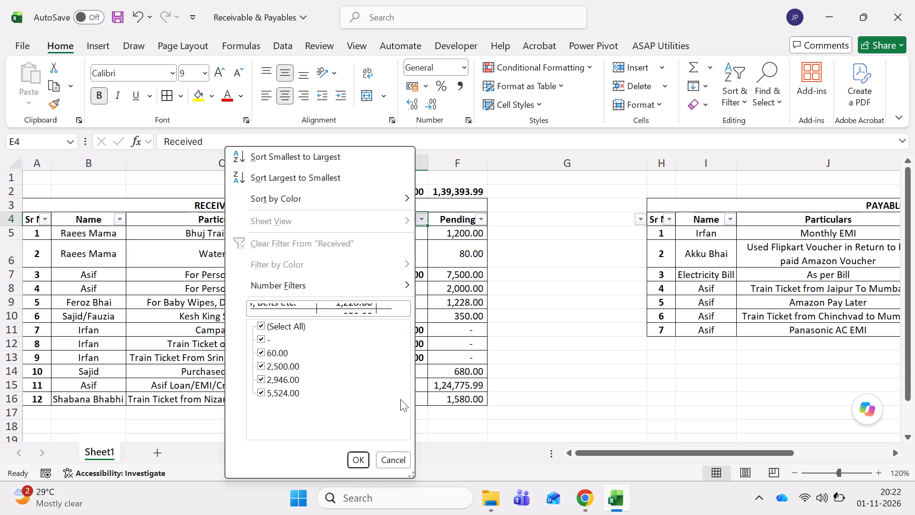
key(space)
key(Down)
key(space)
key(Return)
Examine the receivables with nothing received, from the names column across to the Pending formula.
key(Down)
key(Left)
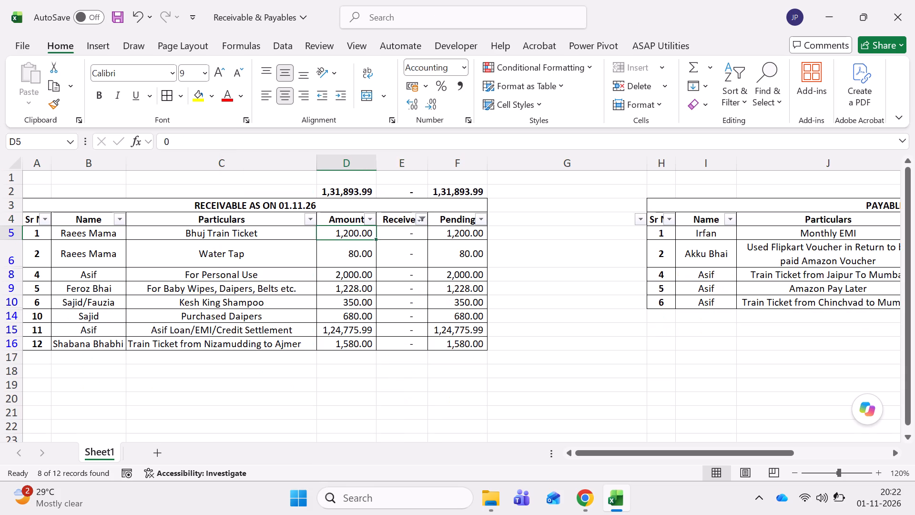
key(Left)
key(Left)
key(Left)
key(Down)
key(Right)
key(Up)
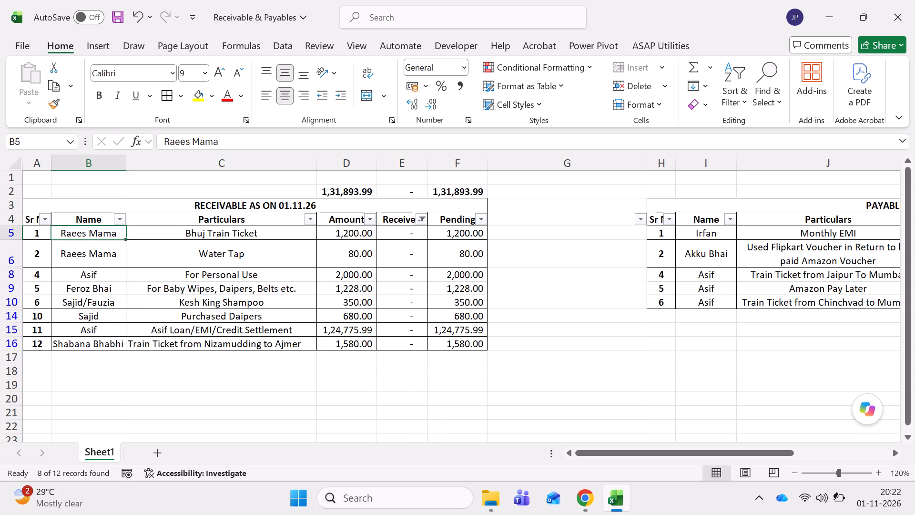
key(ctrl+shift+Down)
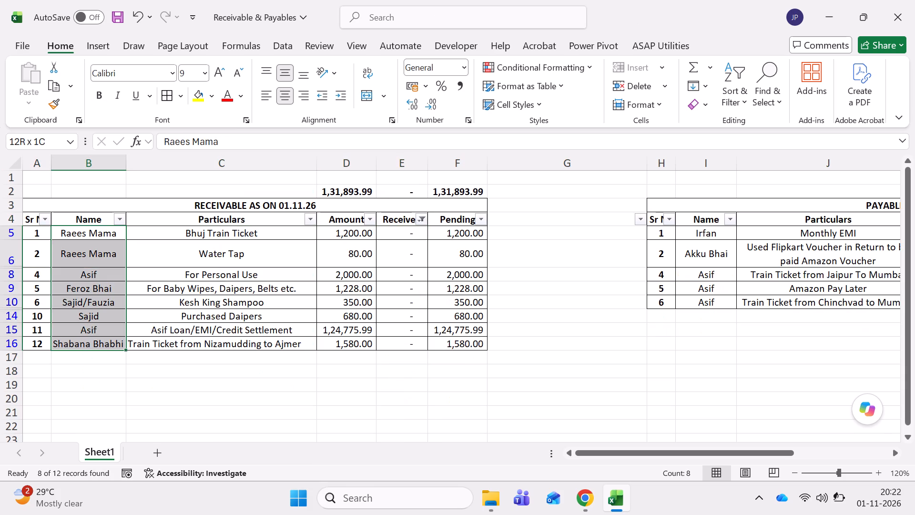
key(Right)
key(Right)
key(Right)
key(Right)
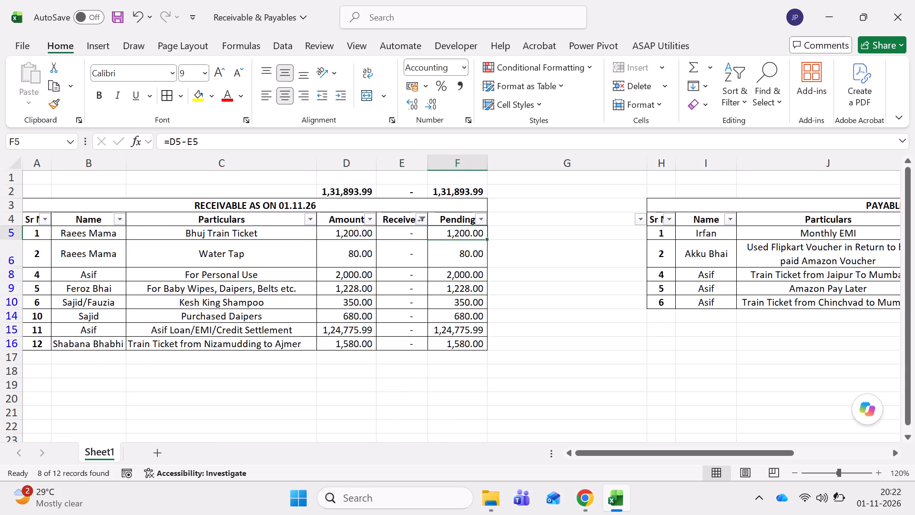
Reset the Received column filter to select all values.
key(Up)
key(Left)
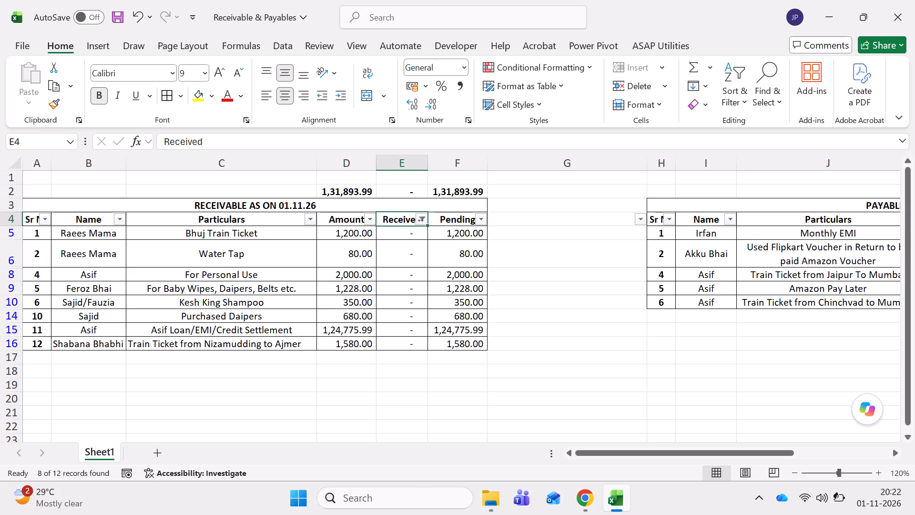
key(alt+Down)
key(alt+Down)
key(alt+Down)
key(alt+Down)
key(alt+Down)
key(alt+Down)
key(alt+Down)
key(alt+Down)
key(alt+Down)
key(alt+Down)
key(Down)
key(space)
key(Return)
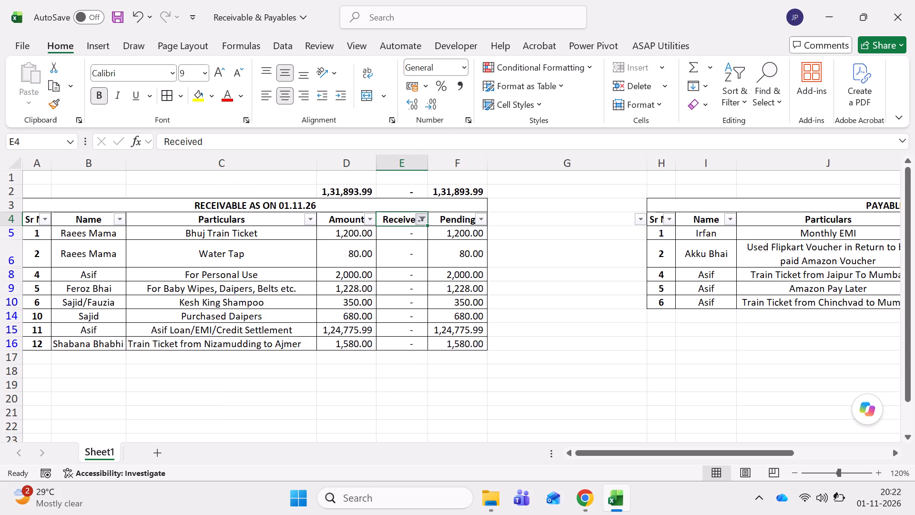
Save the Receivable & Payables workbook and close it.
key(Down)
key(Down)
key(Down)
key(ctrl+Left)
key(ctrl+s)
key(ctrl+s)
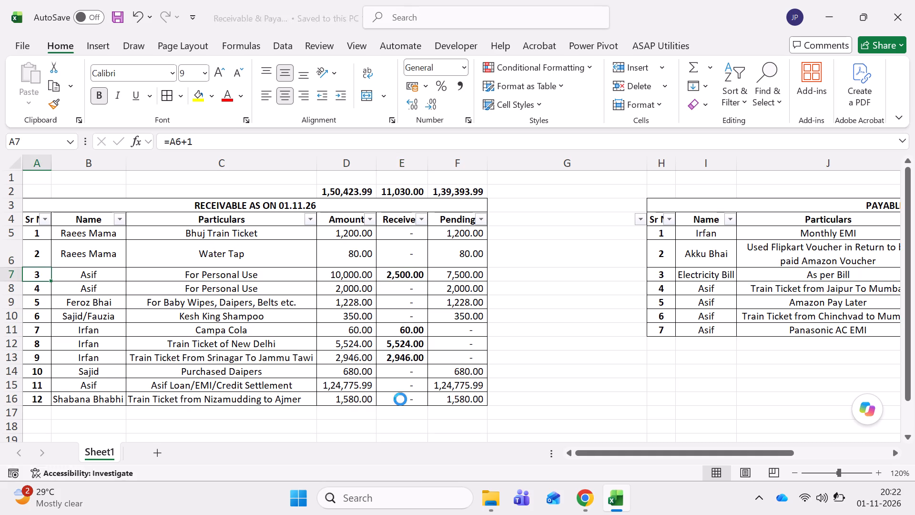
click(914, 6)
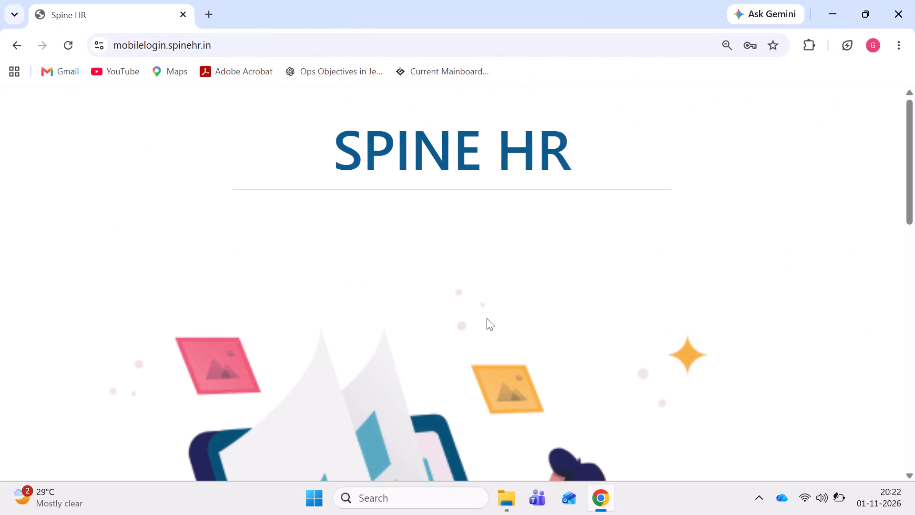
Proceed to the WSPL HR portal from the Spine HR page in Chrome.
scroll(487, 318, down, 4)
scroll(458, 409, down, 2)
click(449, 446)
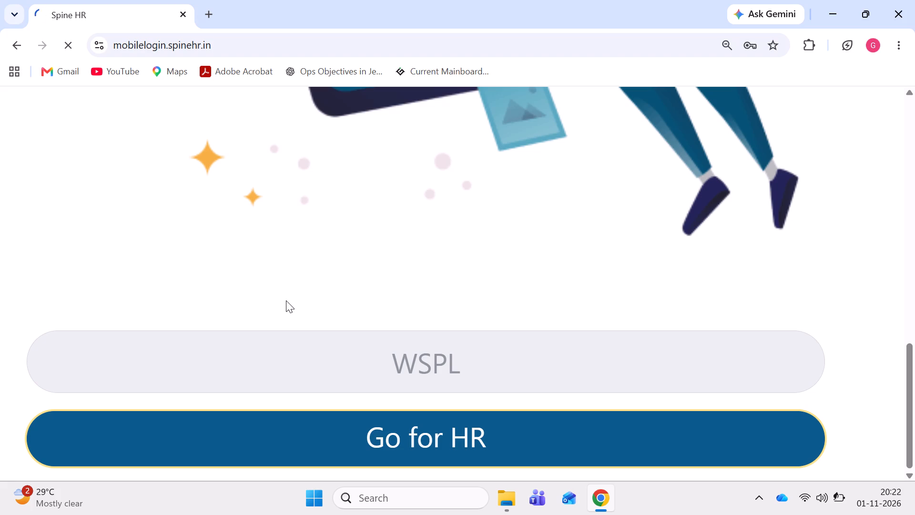
Close the browser window.
click(914, 8)
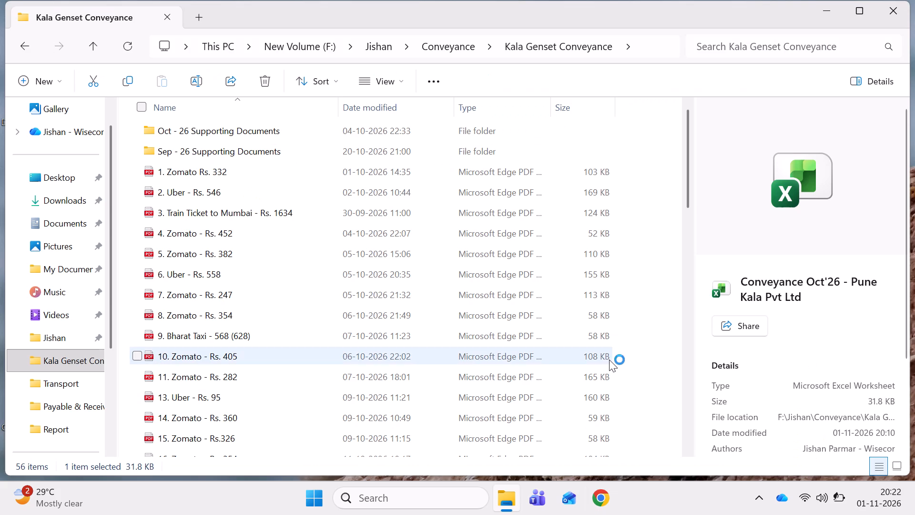
Open the Conveyance Oct'26 - Pune Kala Pvt Ltd workbook from the Kala Genset Conveyance folder.
scroll(380, 342, down, 18)
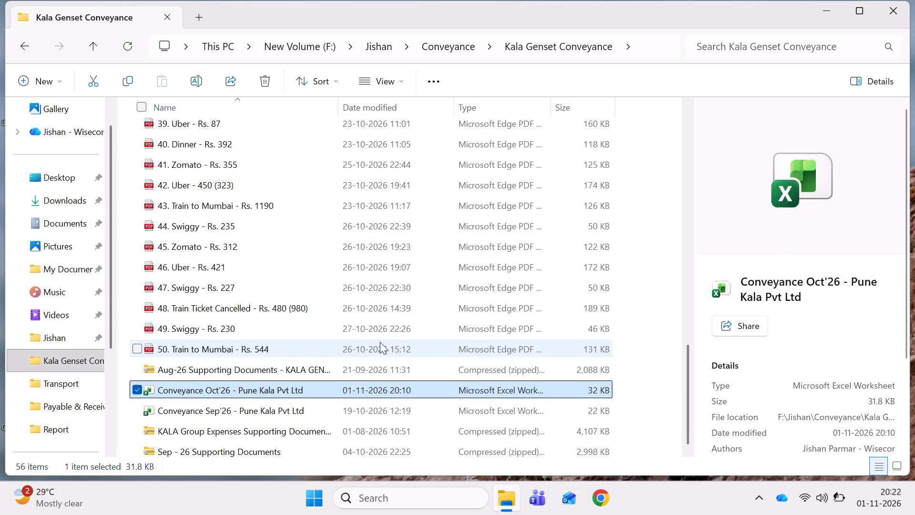
double_click(260, 385)
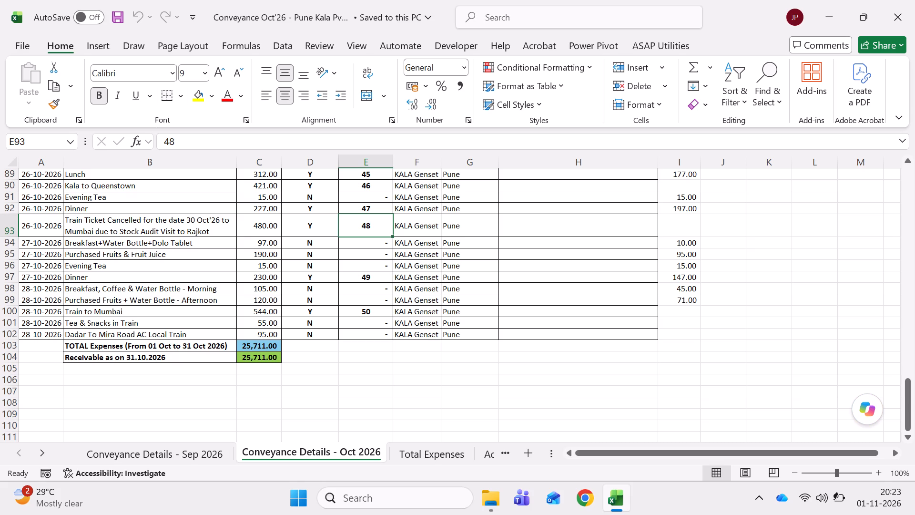
Review the end of the October 2026 conveyance details and the pending reimbursement formula on the Total Expenses sheet.
click(347, 348)
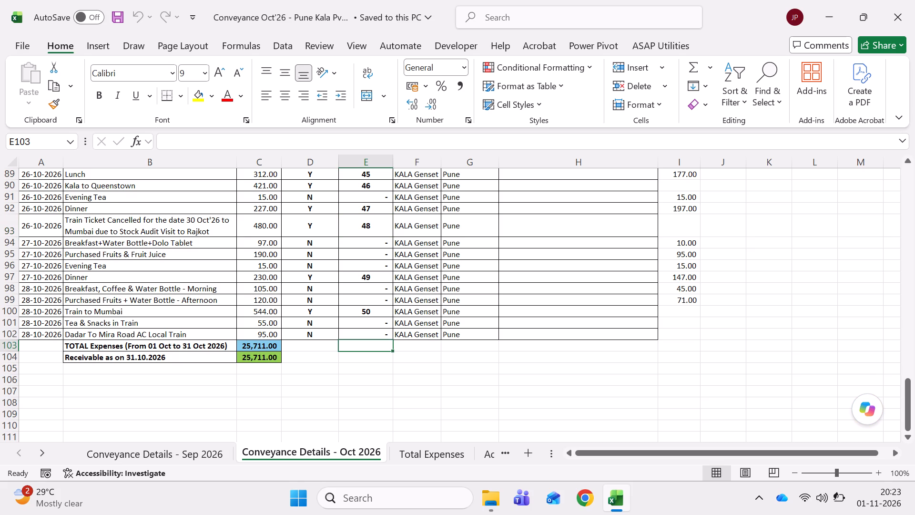
key(ctrl+Up)
key(ctrl+Page_Down)
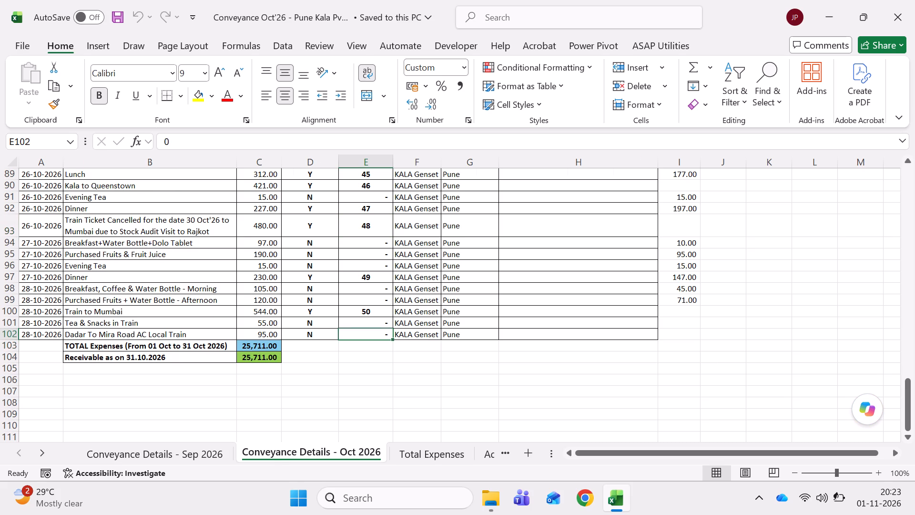
key(Left)
key(Up)
key(Up)
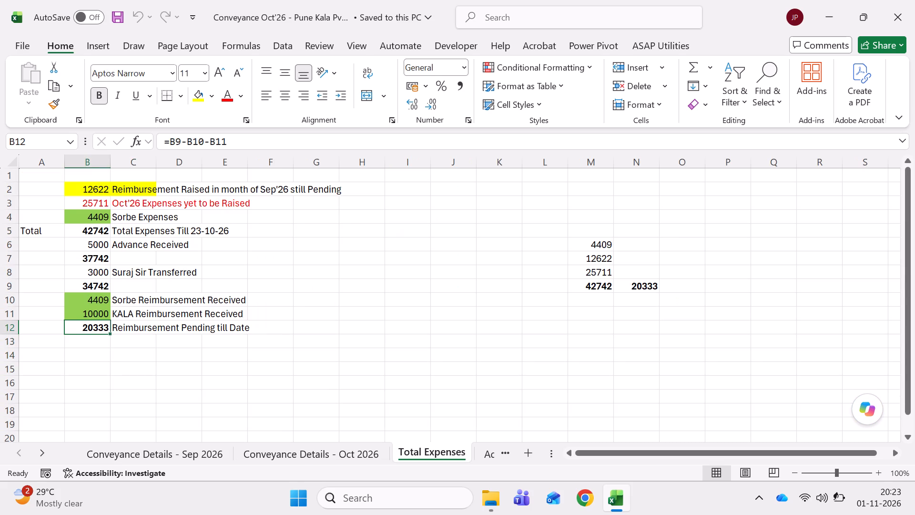
key(Right)
key(Right)
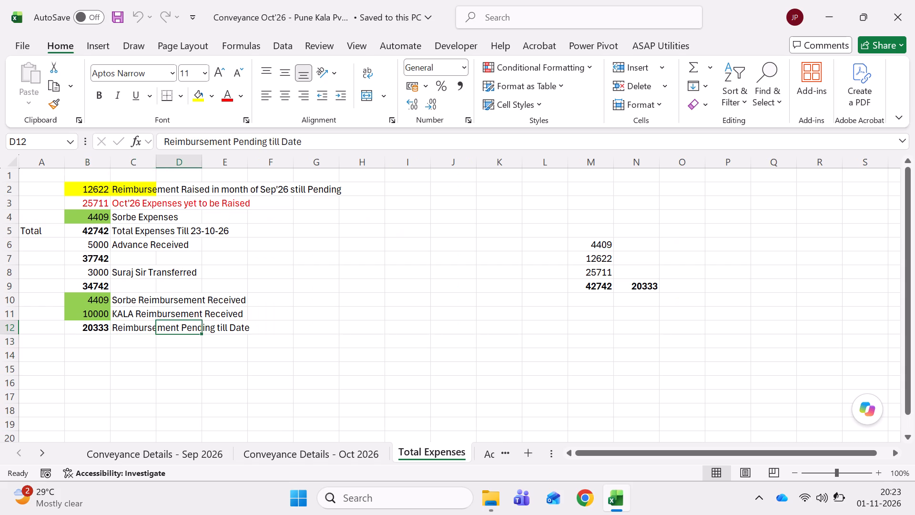
key(ctrl+Left)
key(ctrl+Left)
key(Right)
key(Left)
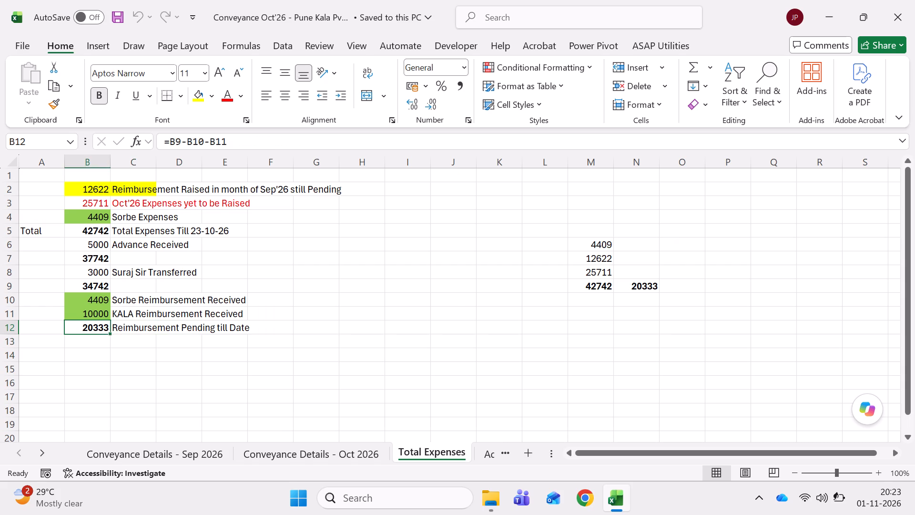
Save the conveyance workbook.
key(ctrl+s)
Compare the September and October conveyance sheets with Total Expenses, and inspect the expense sum in column M.
key(ctrl+Page_Up)
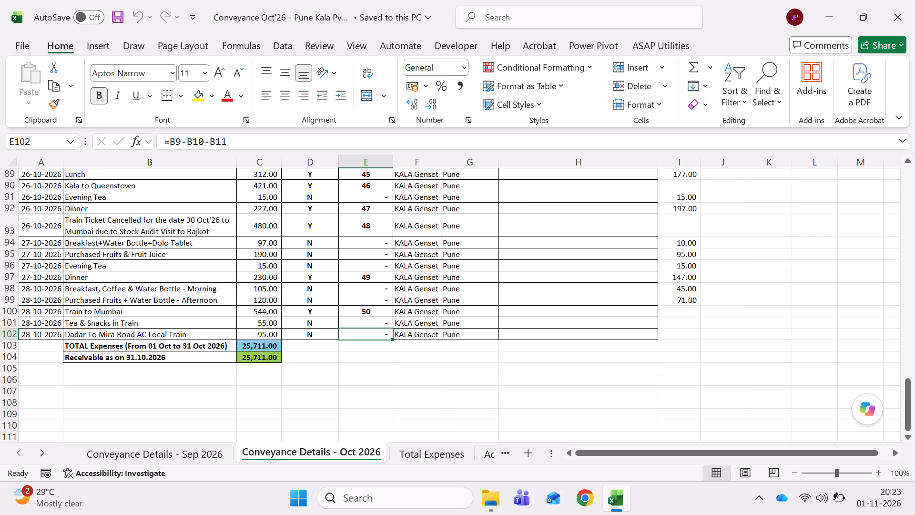
key(ctrl+Page_Up)
key(ctrl+Page_Down)
key(ctrl+Page_Down)
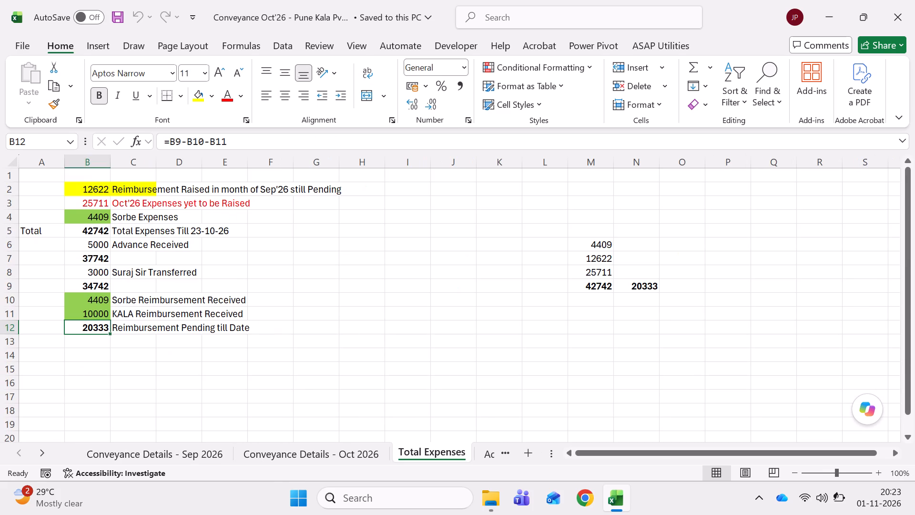
key(Right)
key(Right)
key(Right)
key(Right)
key(Right)
key(Right)
key(Right)
key(Right)
key(Right)
key(Up)
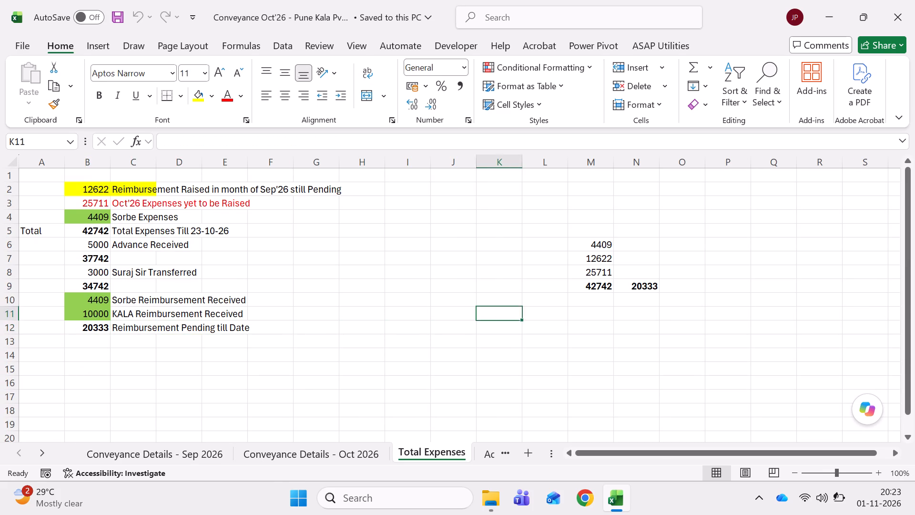
key(Up)
key(Up)
key(Up)
key(Right)
key(Right)
key(Down)
Save the conveyance workbook again.
key(ctrl+s)
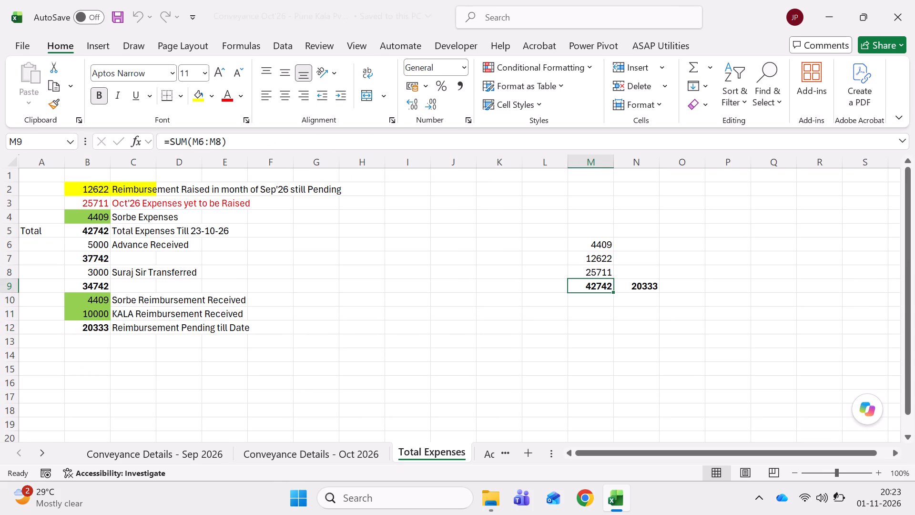
Check the Total Expenses sheet's column B entries for the KALA reimbursement received and the pending reimbursement.
key(ctrl+Left)
key(ctrl+Left)
key(ctrl+Left)
key(Right)
key(Down)
key(Down)
key(Down)
key(Up)
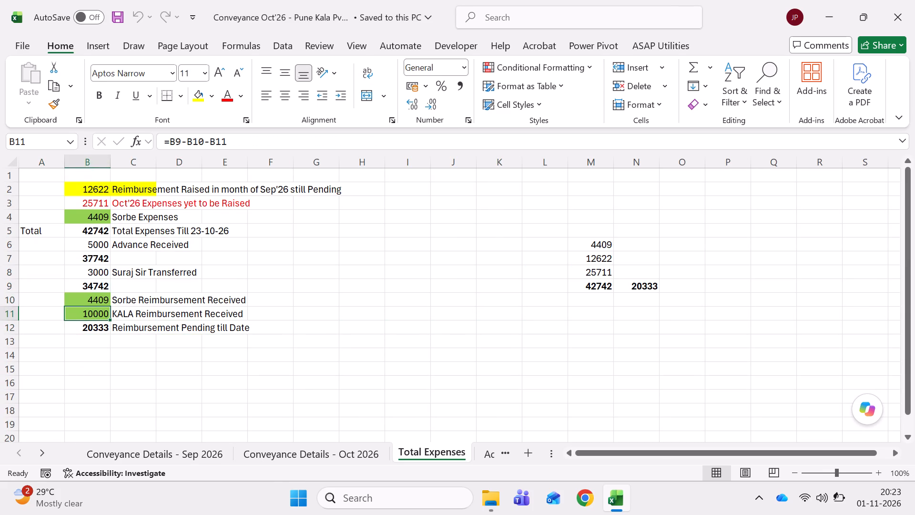
Save the conveyance workbook and close it.
key(ctrl+s)
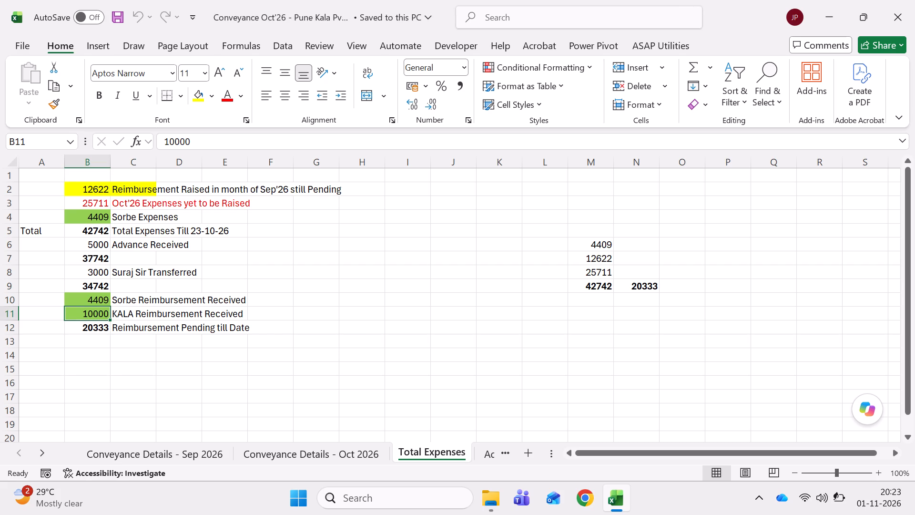
key(alt+F4)
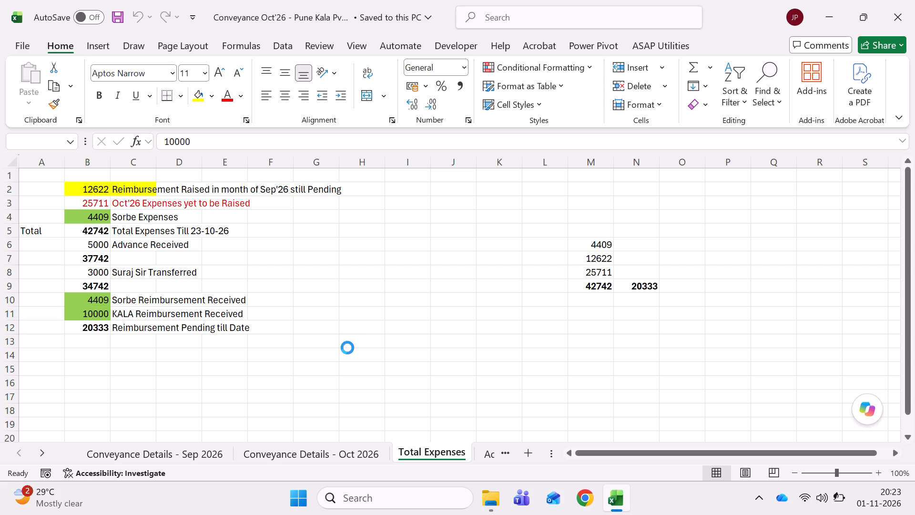
Close the Kala Genset Conveyance folder window.
key(alt+F4)
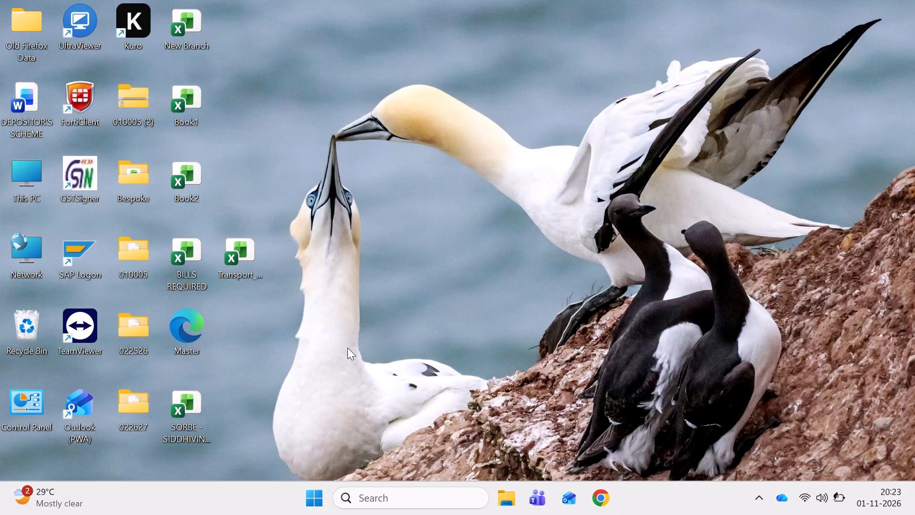
Shut down Windows from the desktop.
key(alt+F4)
key(Return)
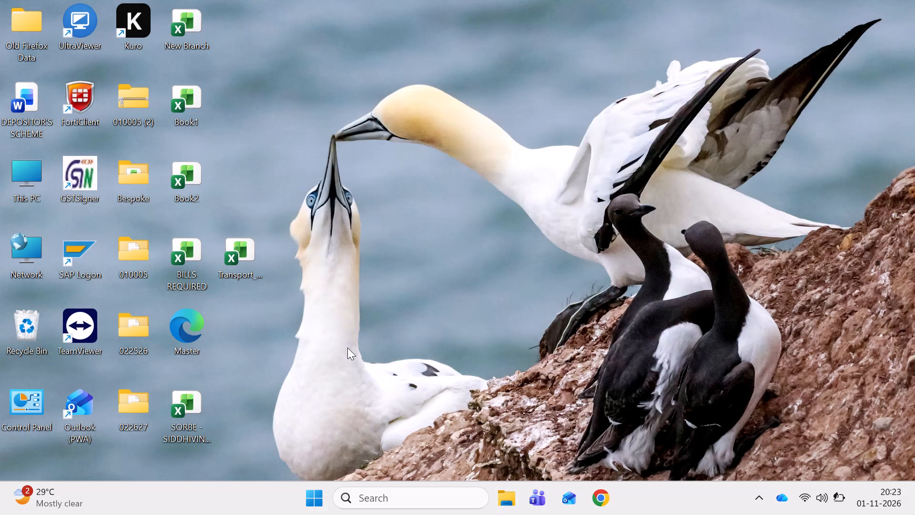